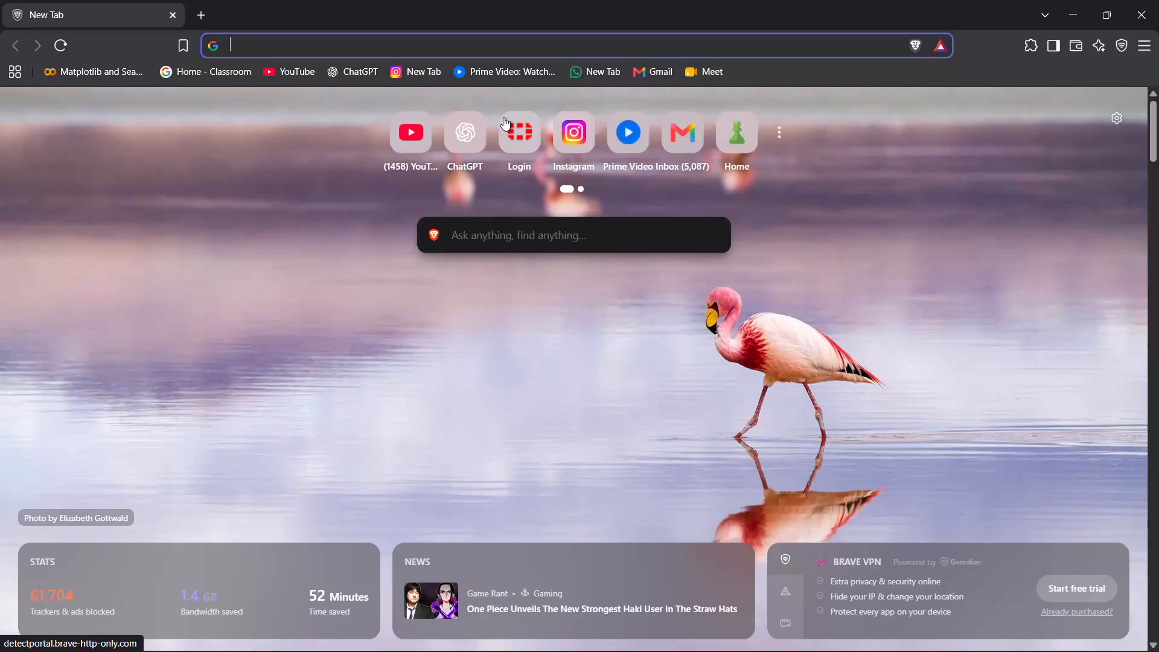
# Open the circuitverse.org website.
pyautogui.write('cir')
pyautogui.press('Return')
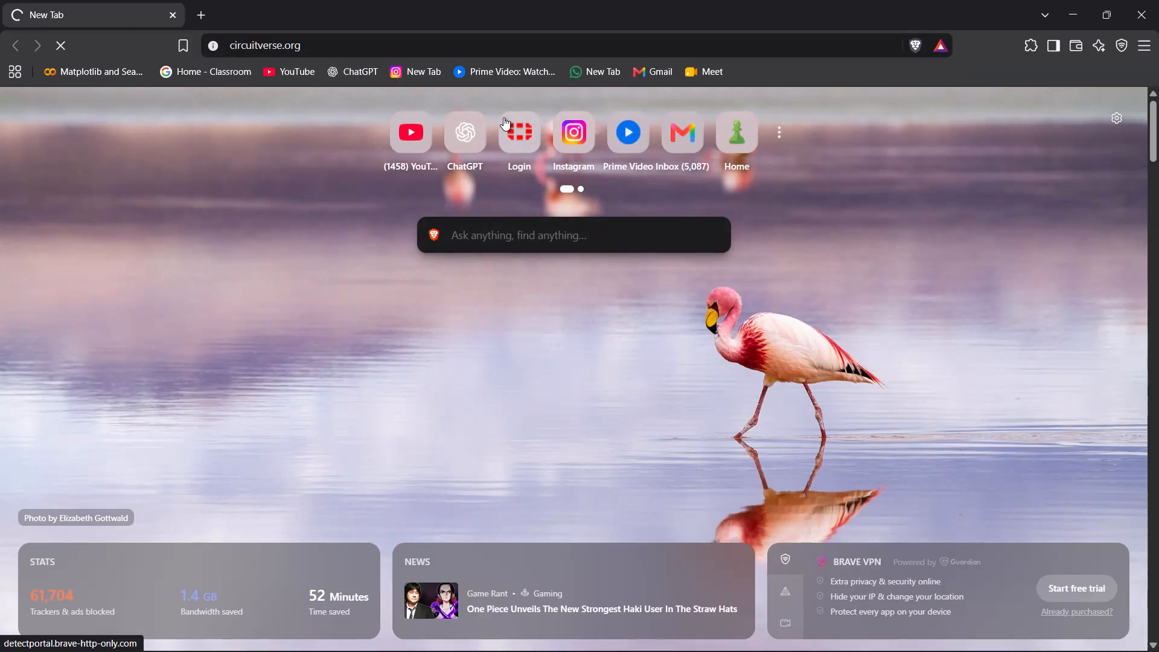
pyautogui.hotkey('alt', 'Tab')
pyautogui.hotkey('alt', 'Tab')
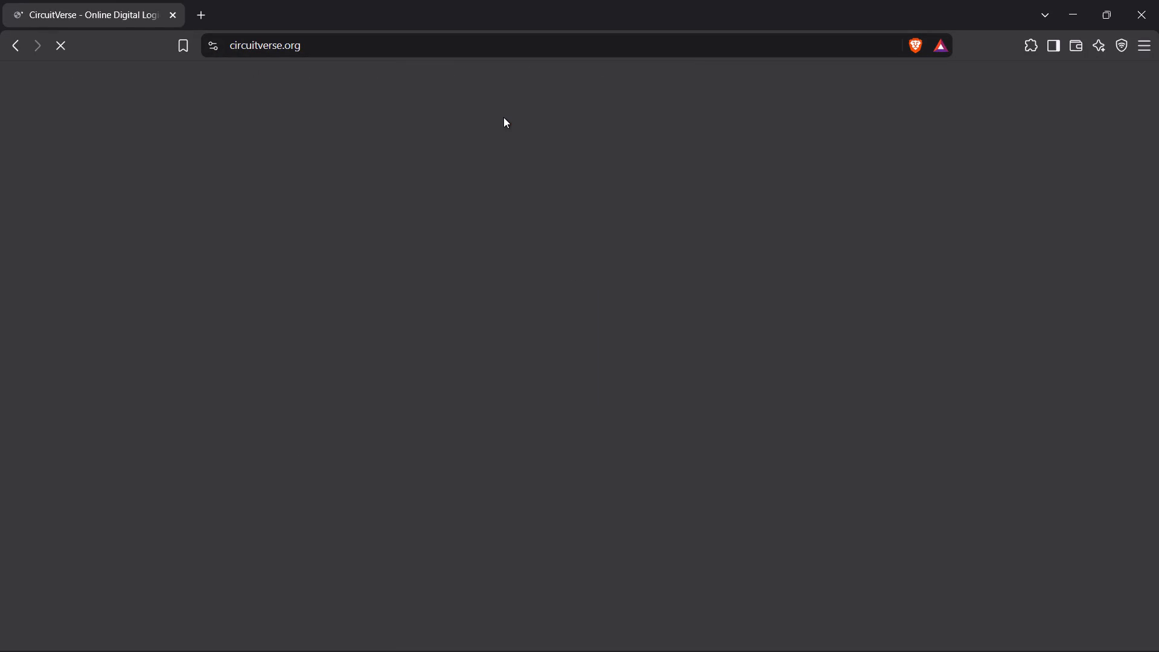
pyautogui.click(503, 117)
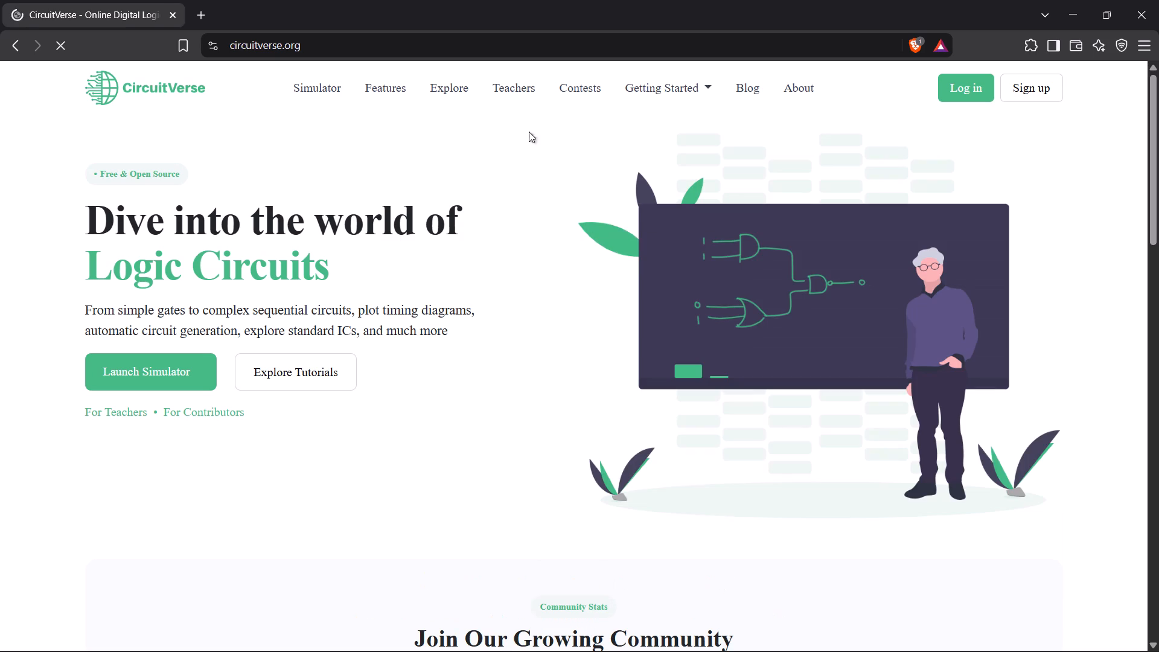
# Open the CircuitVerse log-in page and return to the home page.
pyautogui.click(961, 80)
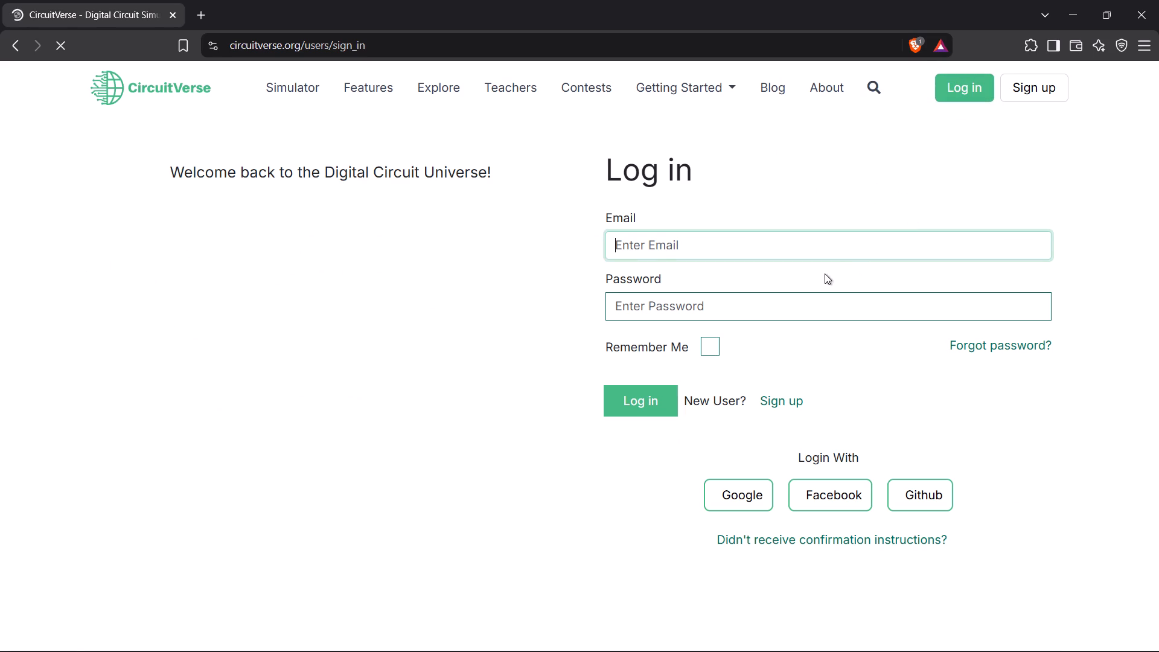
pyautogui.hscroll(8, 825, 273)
# Launch the circuit simulator from the CircuitVerse home page.
pyautogui.click(146, 398)
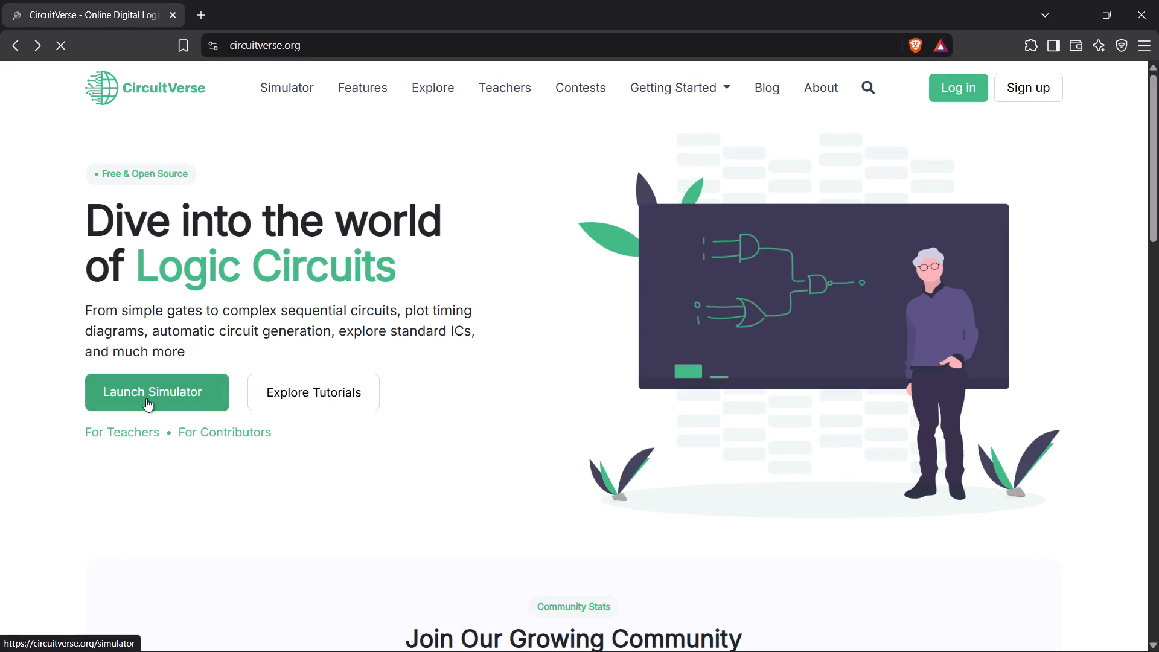
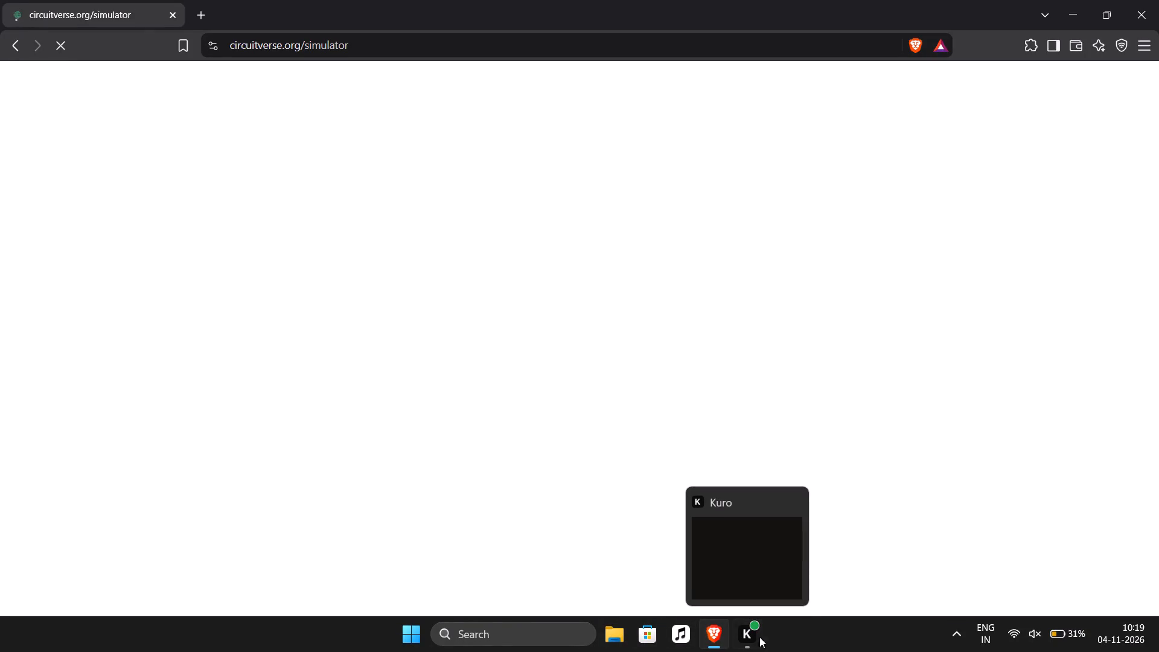
# Try to quit the Cloudflare WARP client running in the background, including its quit confirmation.
pyautogui.click(957, 641)
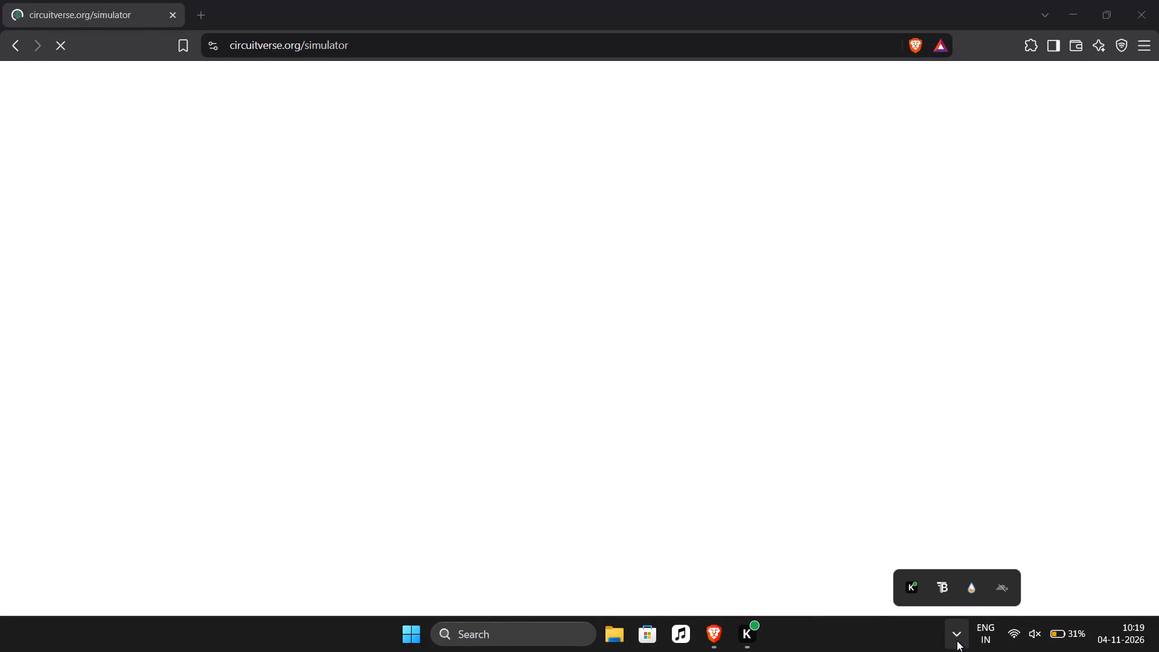
pyautogui.rightClick(1006, 590)
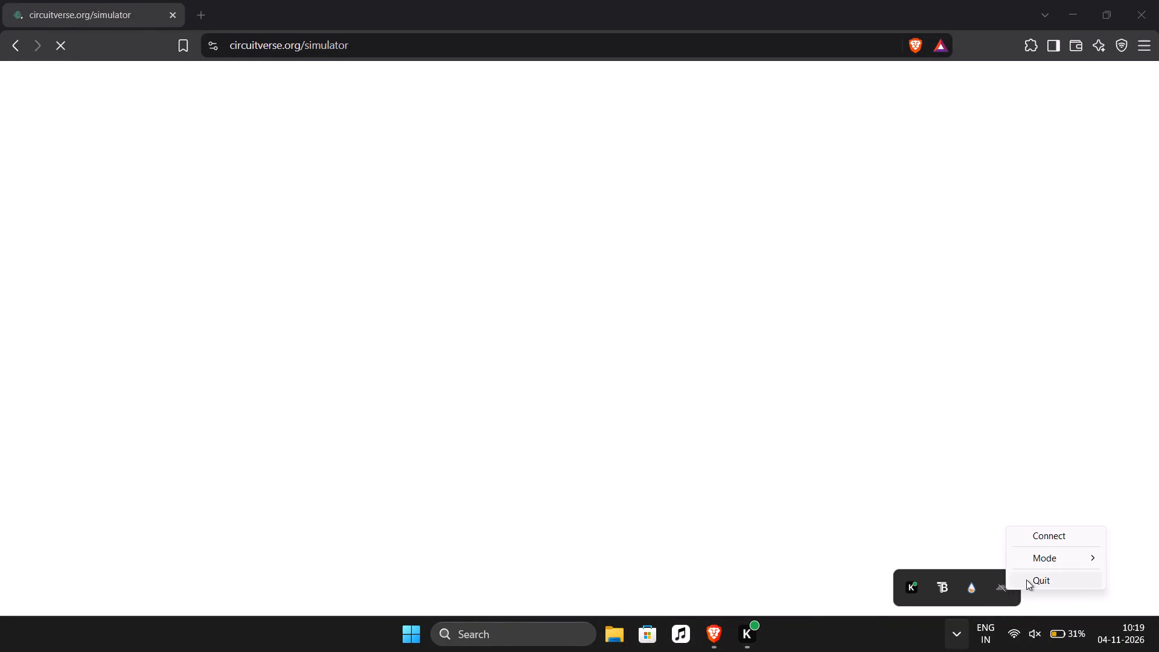
pyautogui.click(1026, 580)
pyautogui.click(426, 334)
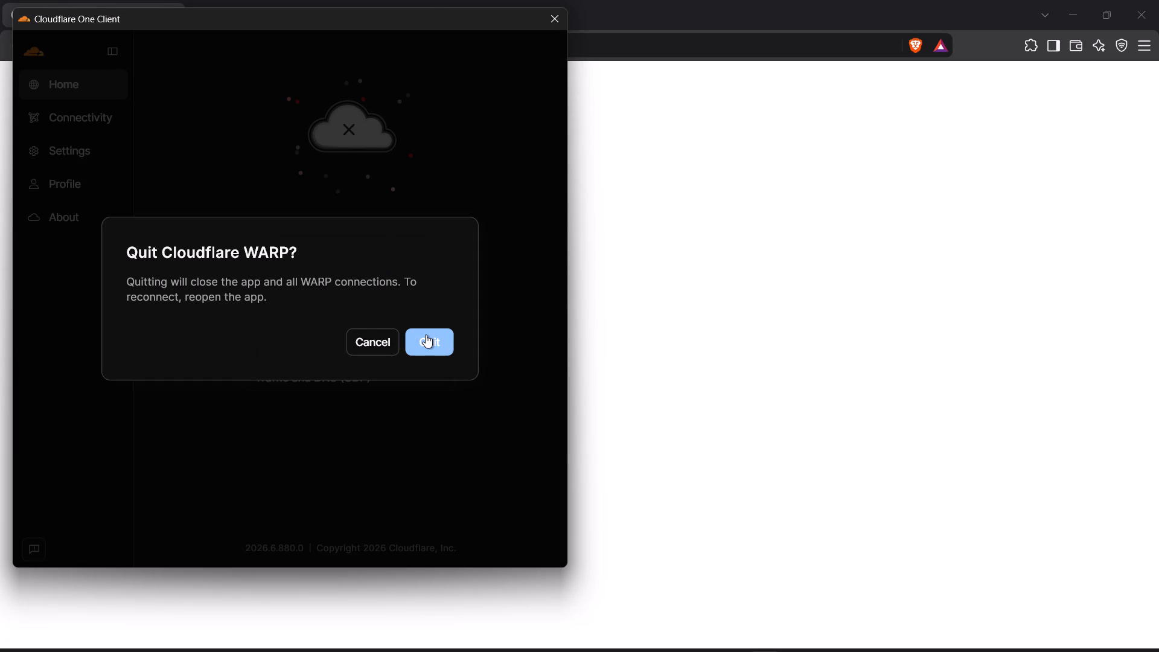
# Switch back to the Brave browser and reload the circuitverse.org/simulator page.
pyautogui.click(674, 141)
pyautogui.click(514, 46)
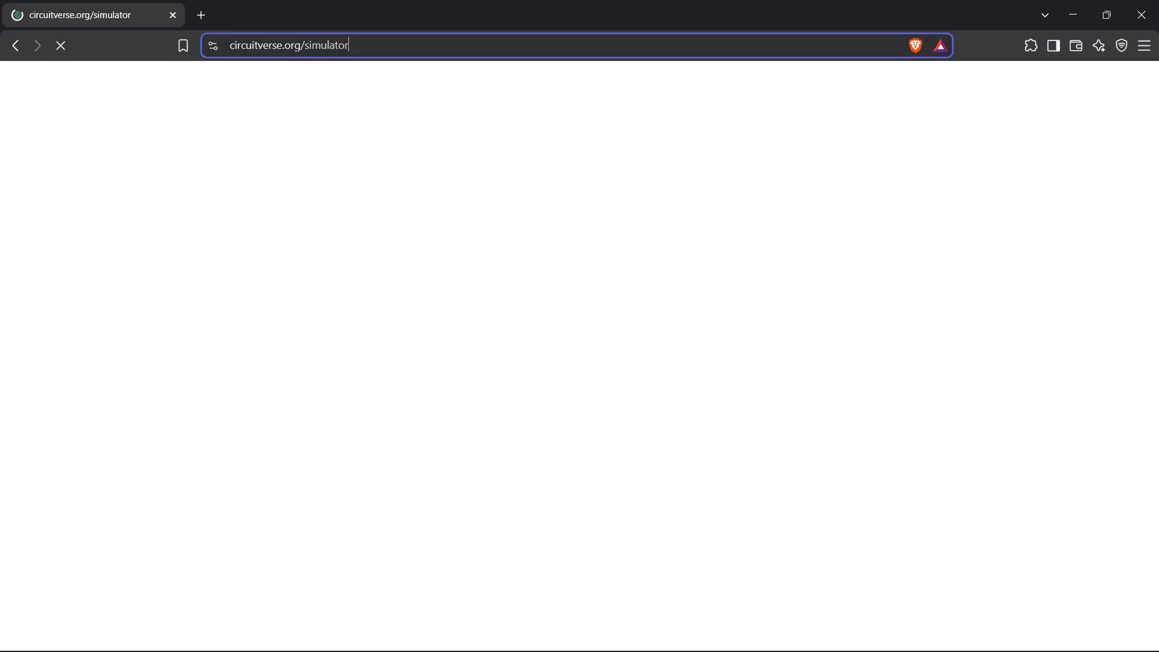
pyautogui.hotkey('ctrl', 'r')
pyautogui.click(514, 46)
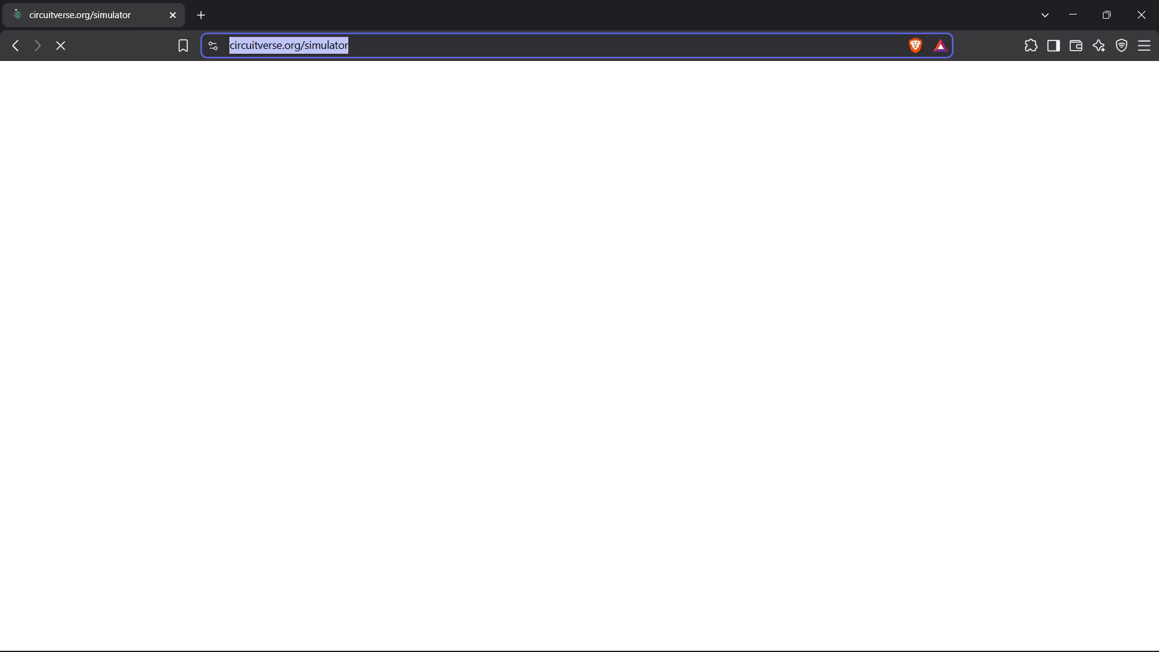
pyautogui.hscroll(5, 514, 46)
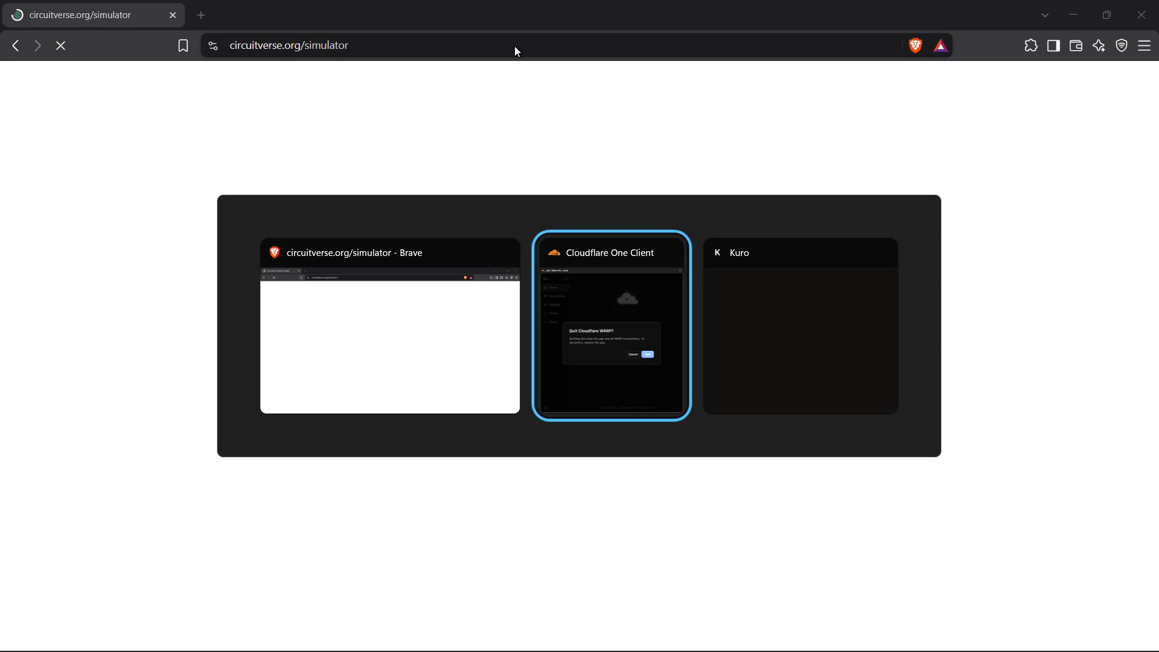
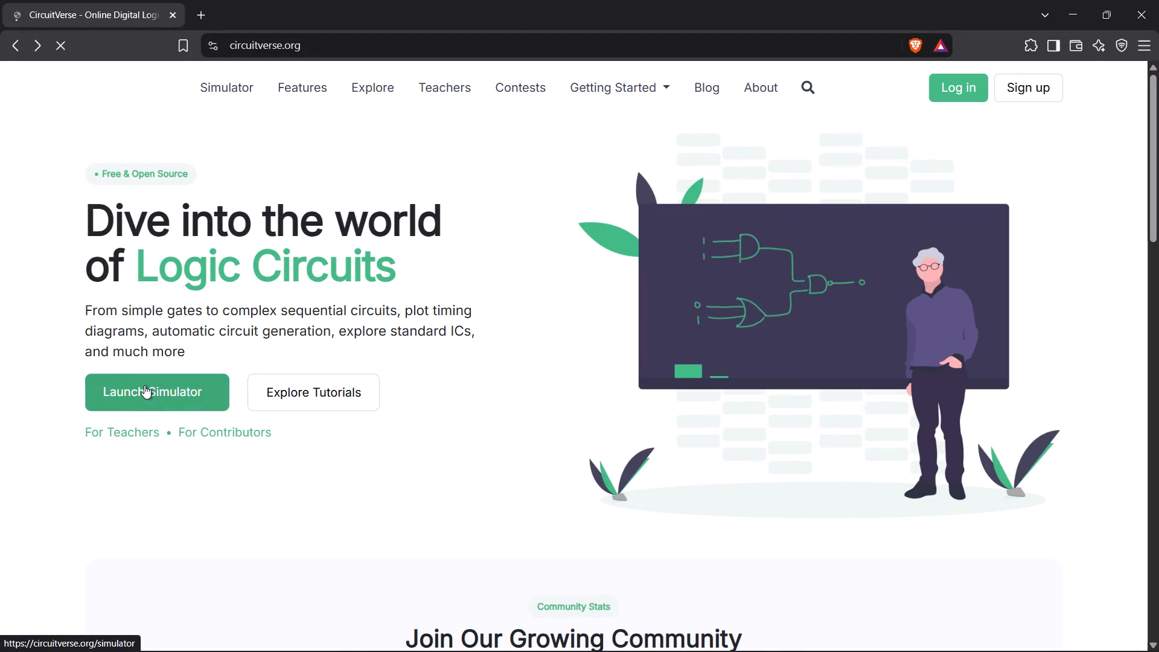
# Launch the CircuitVerse simulator from the site's home page.
pyautogui.doubleClick(144, 385)
pyautogui.click(144, 385)
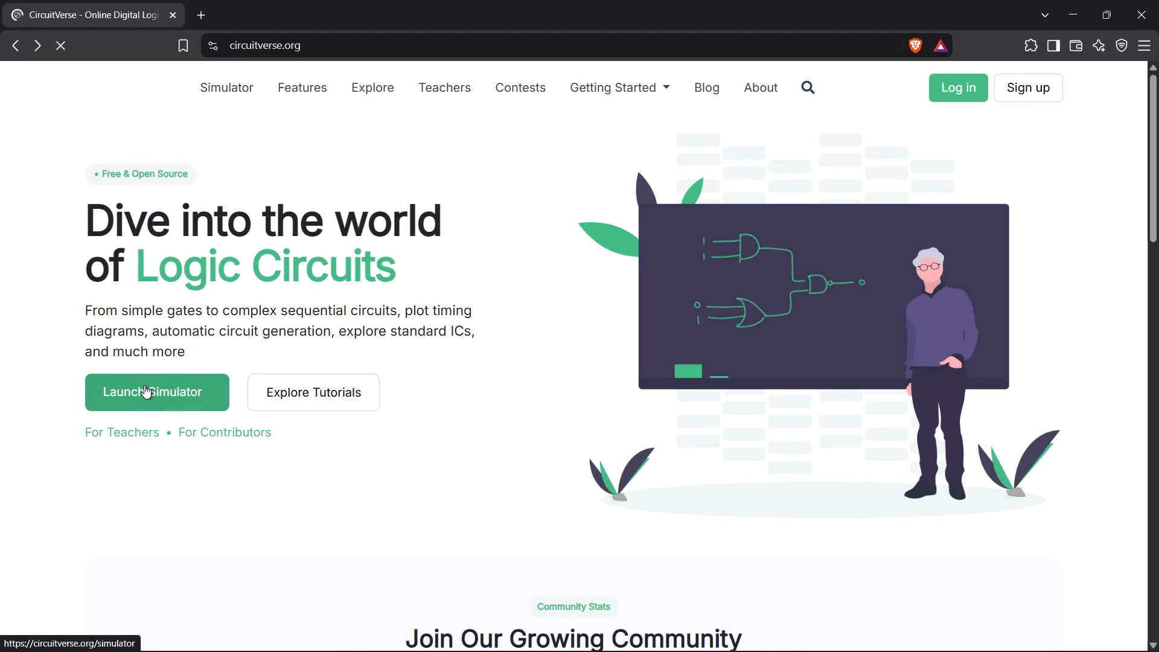
pyautogui.click(144, 385)
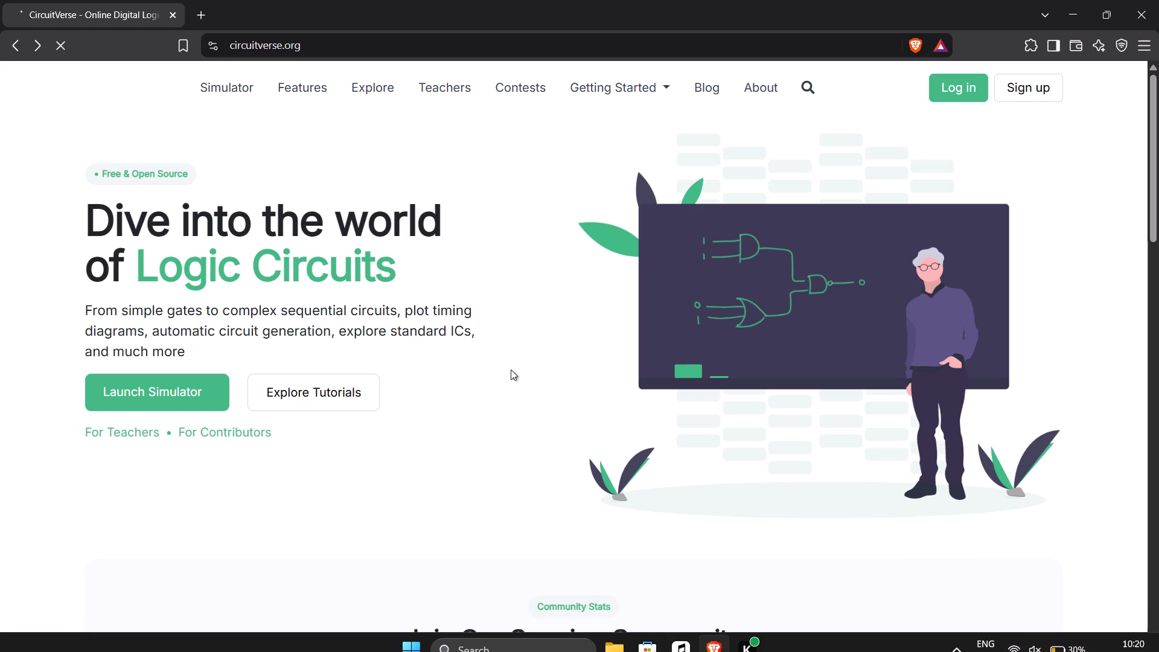
pyautogui.click(400, 298)
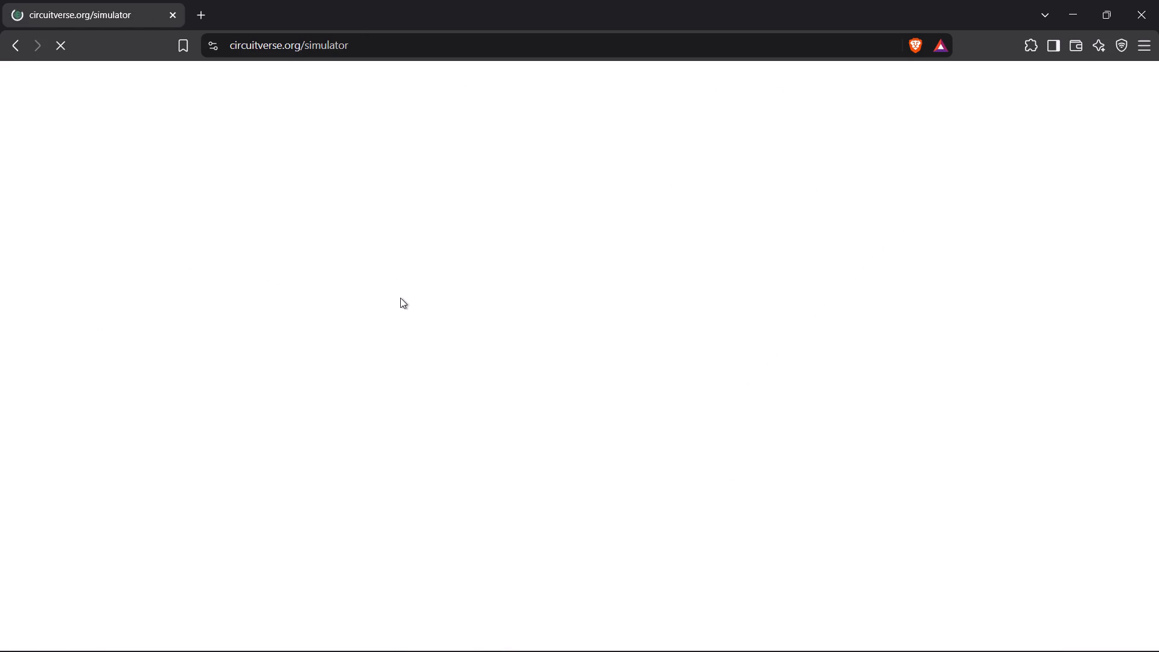
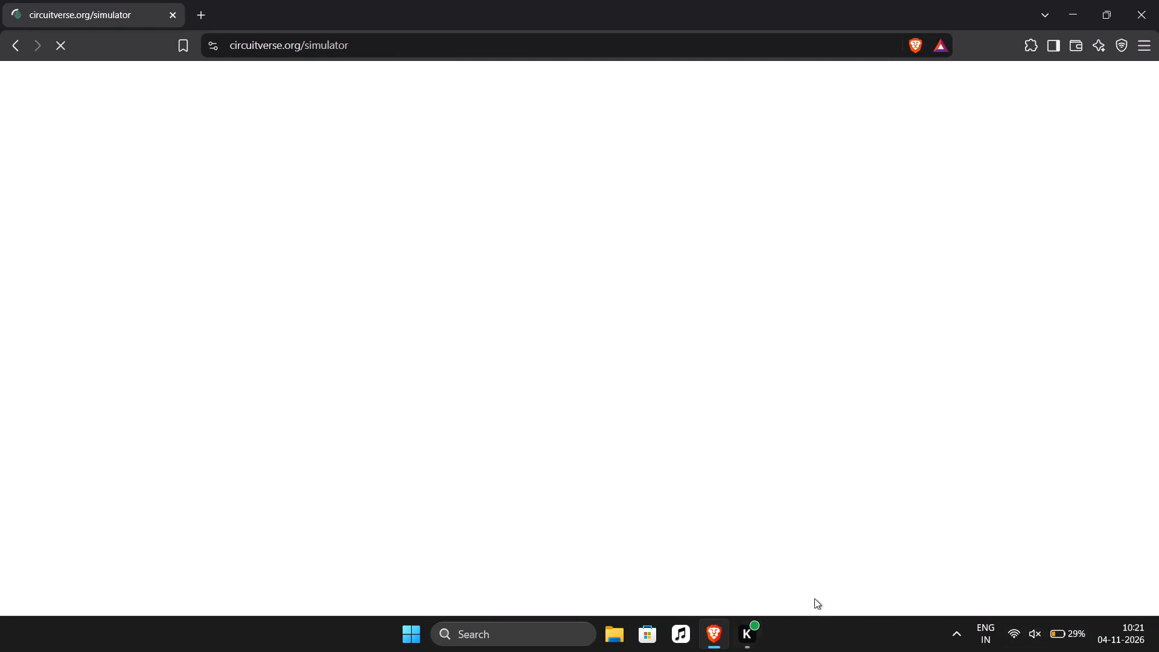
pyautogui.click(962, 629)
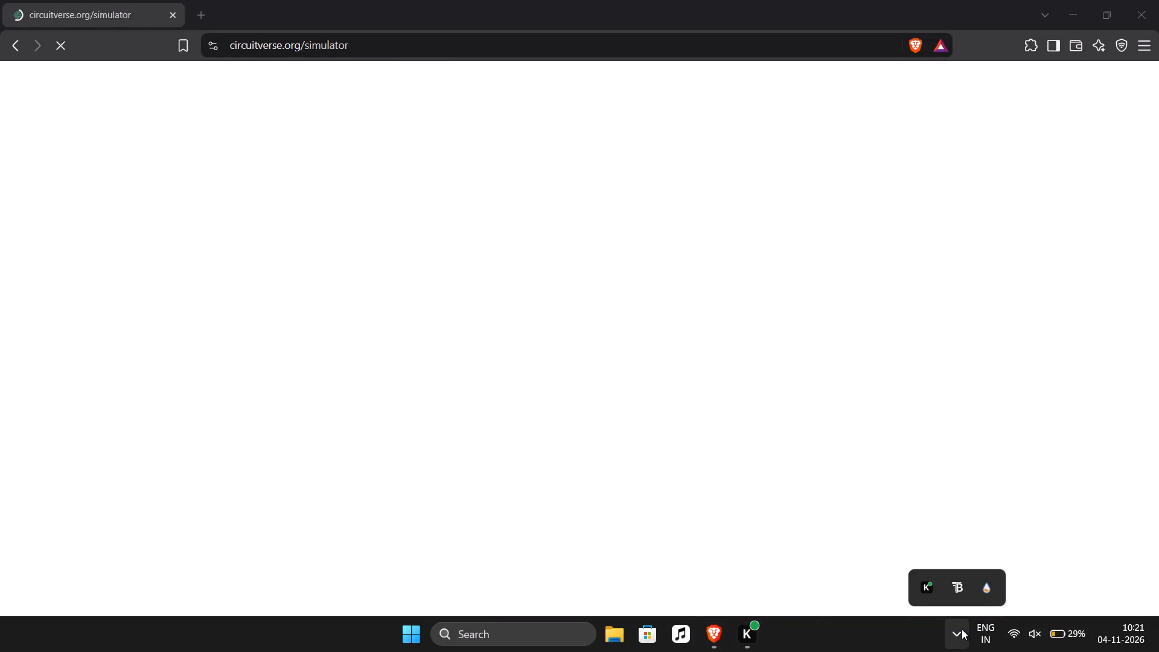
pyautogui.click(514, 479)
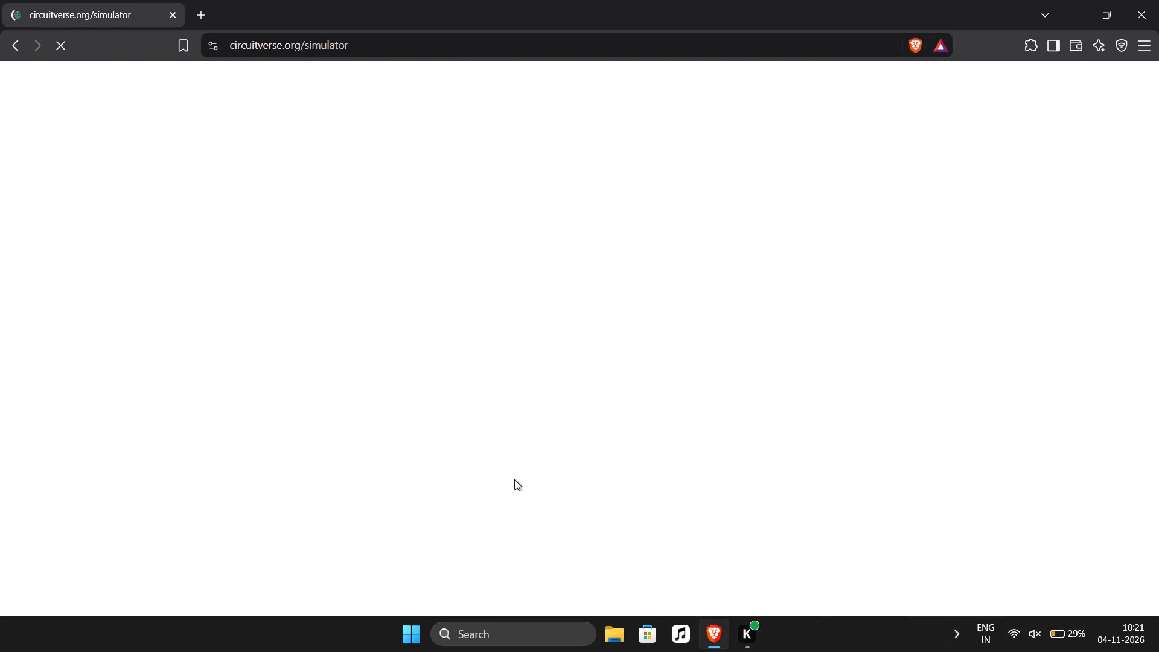
# Request the circuitverse.org/simulator address again, repeating the attempt while the page stays blank.
pyautogui.click(410, 47)
pyautogui.press('Return')
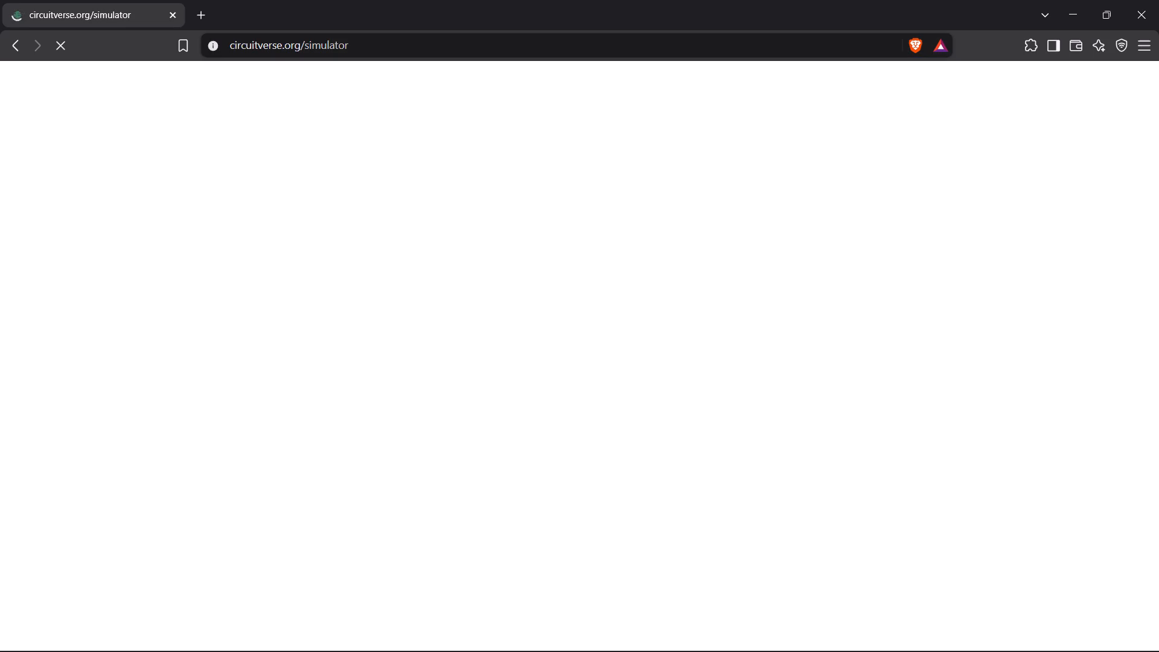
pyautogui.click(410, 47)
pyautogui.press('Return')
pyautogui.click(410, 47)
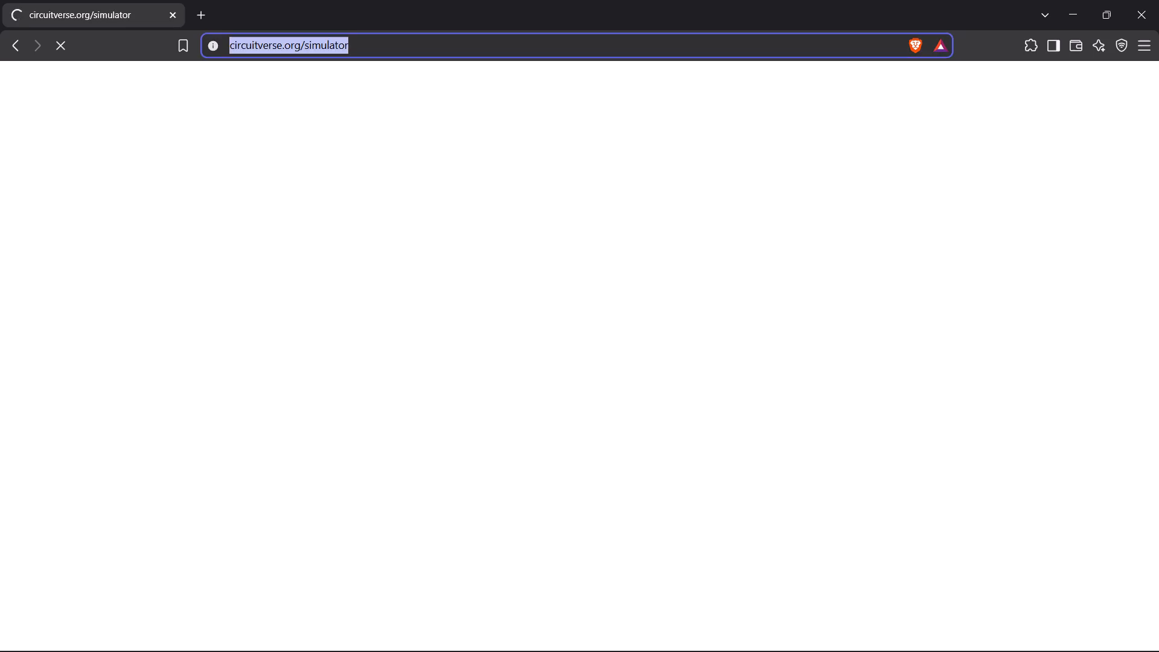
pyautogui.press('Return')
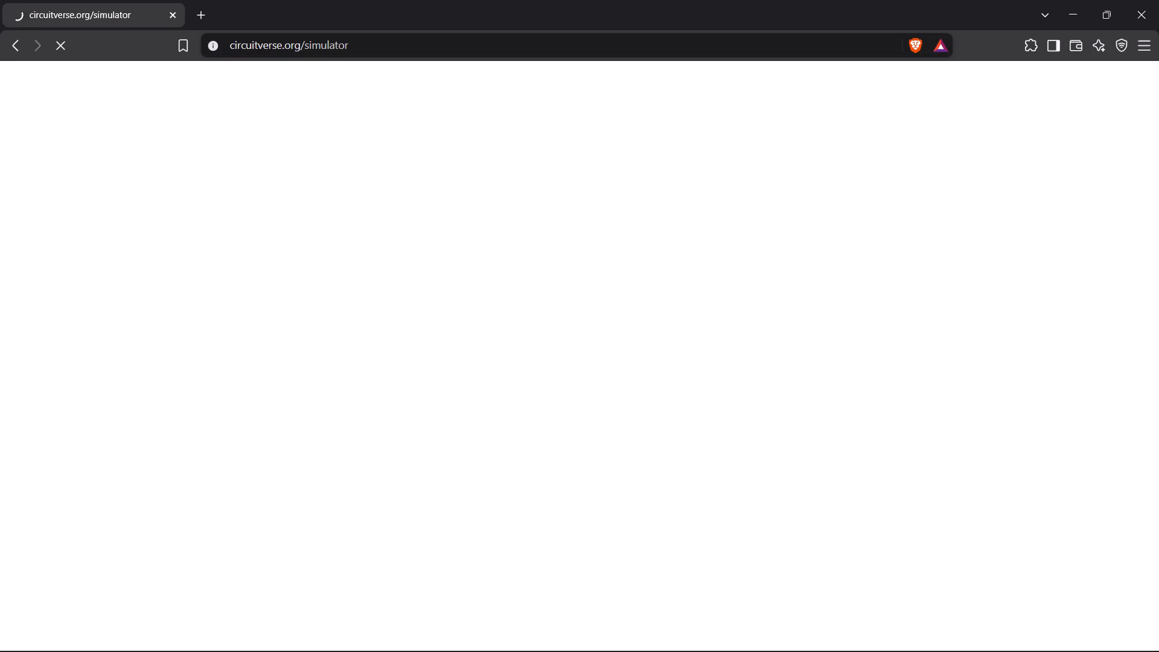
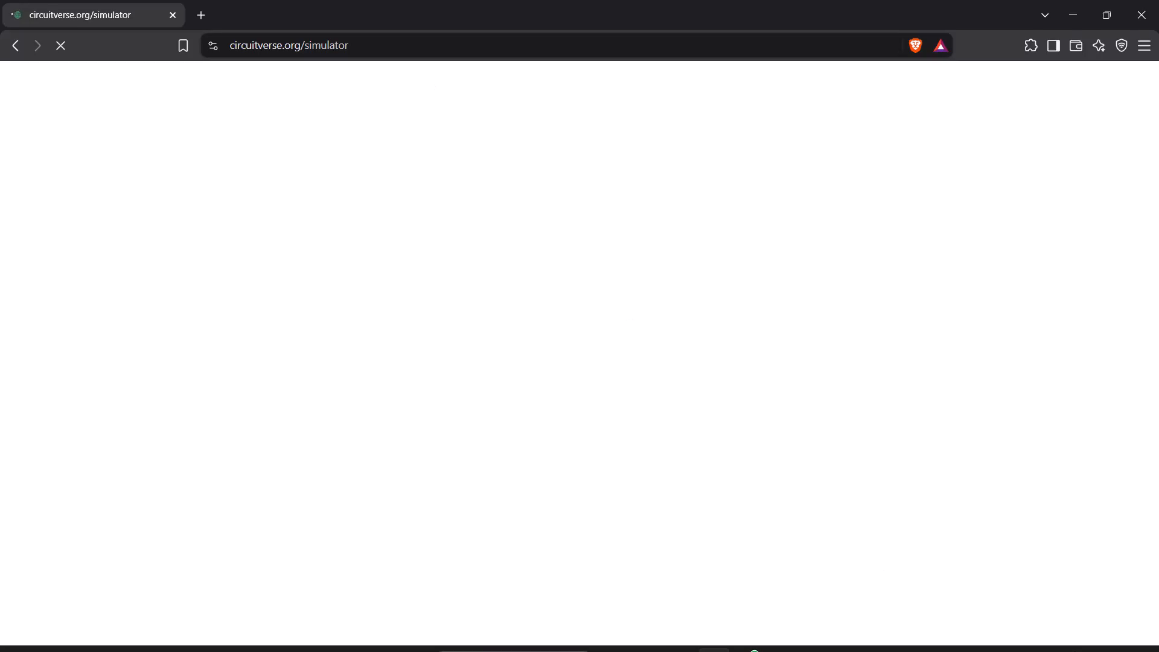
# Restart the laptop's Wi-Fi by switching it off and on again, lowering the screen brightness to roughly a quarter in between.
pyautogui.click(1022, 639)
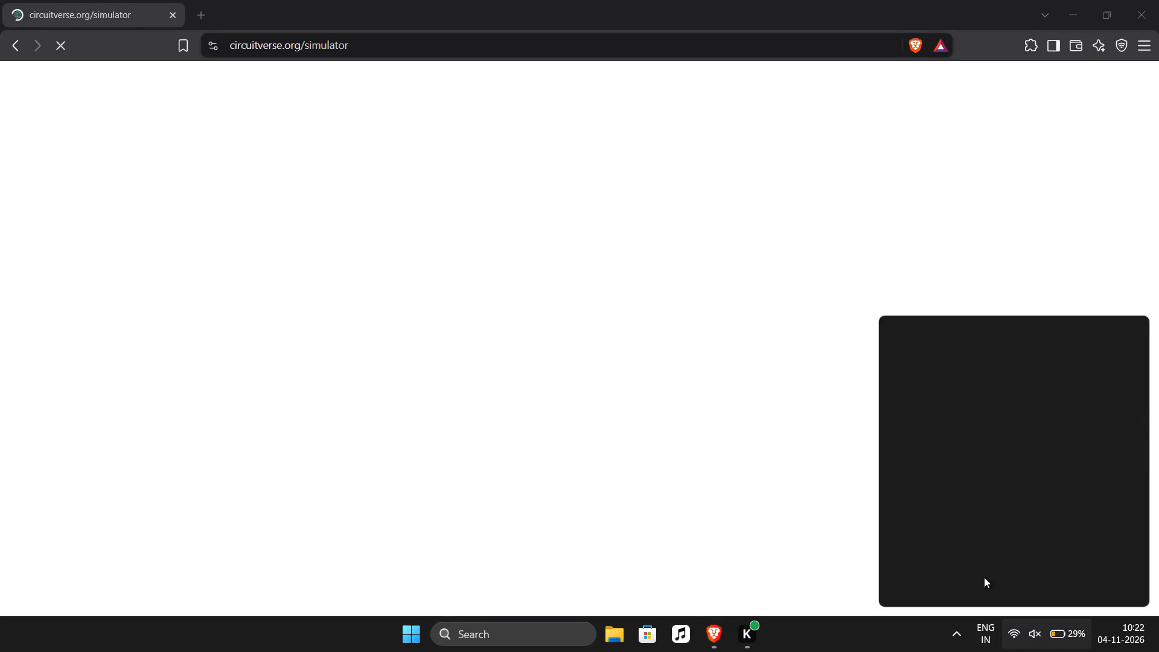
pyautogui.click(925, 352)
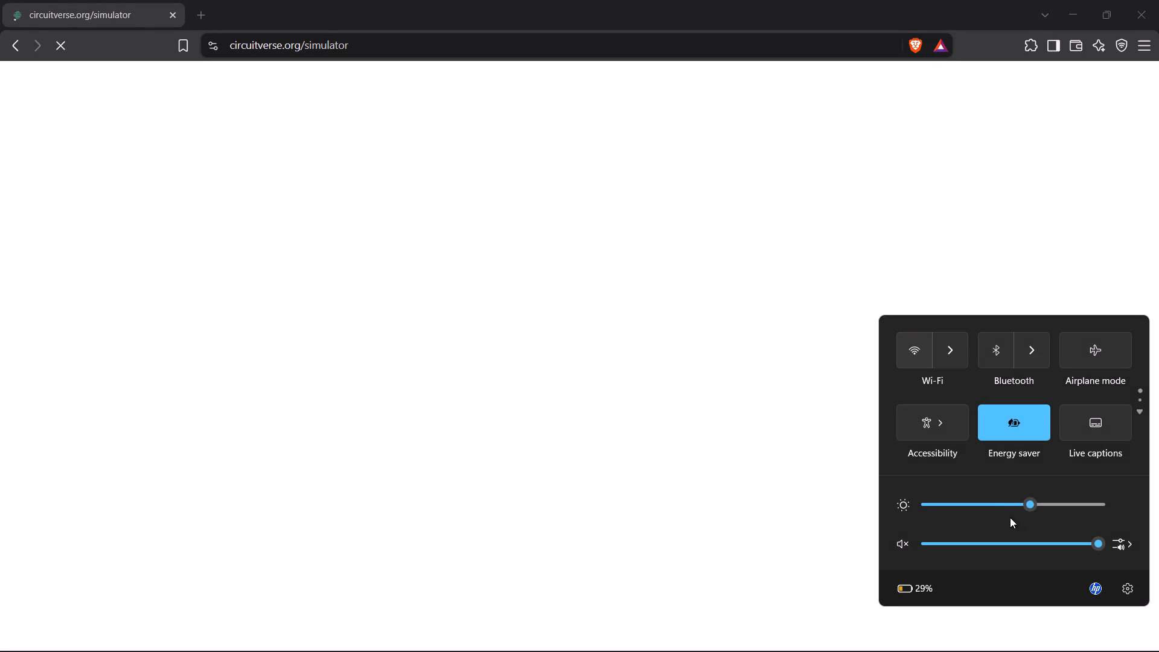
pyautogui.click(971, 504)
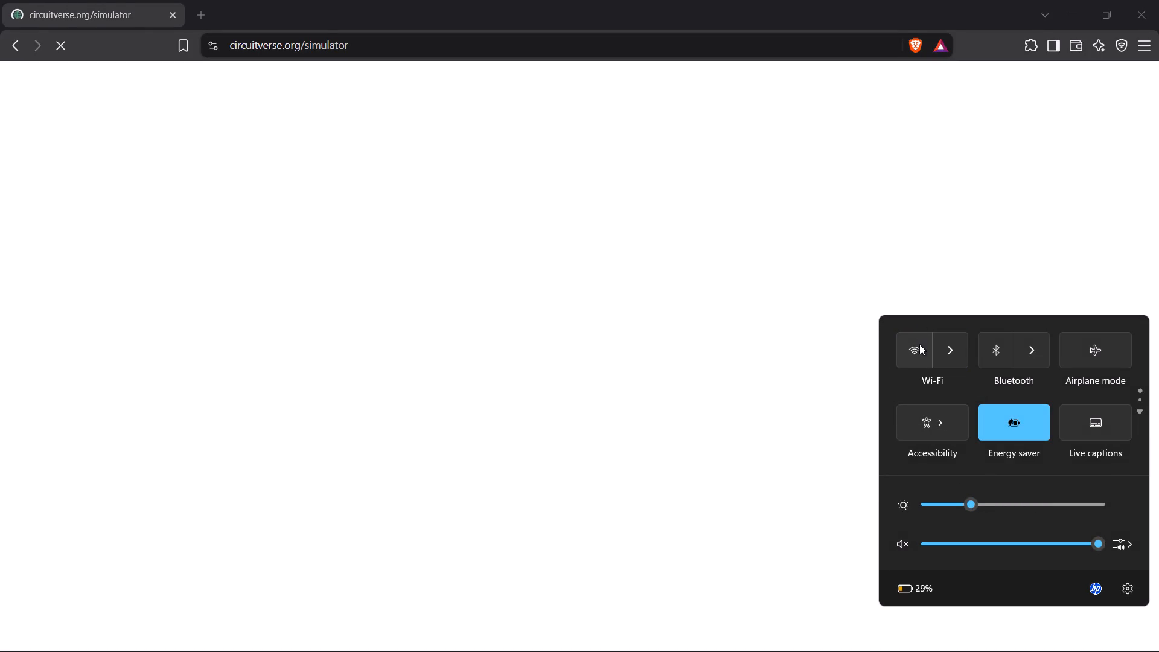
pyautogui.click(919, 344)
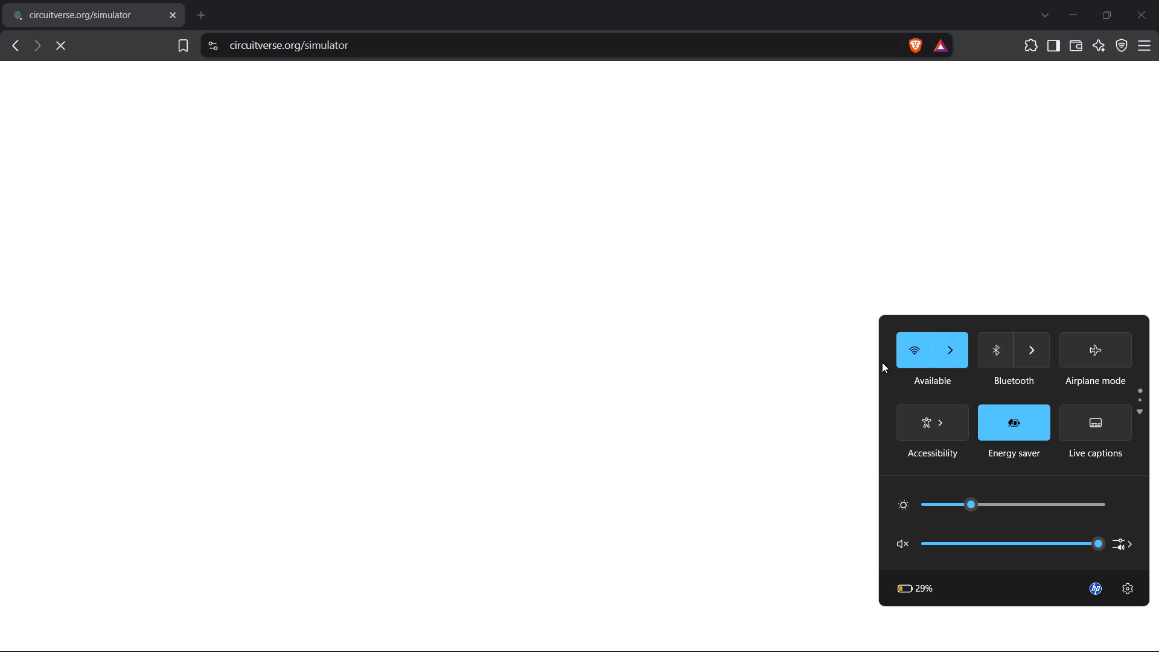
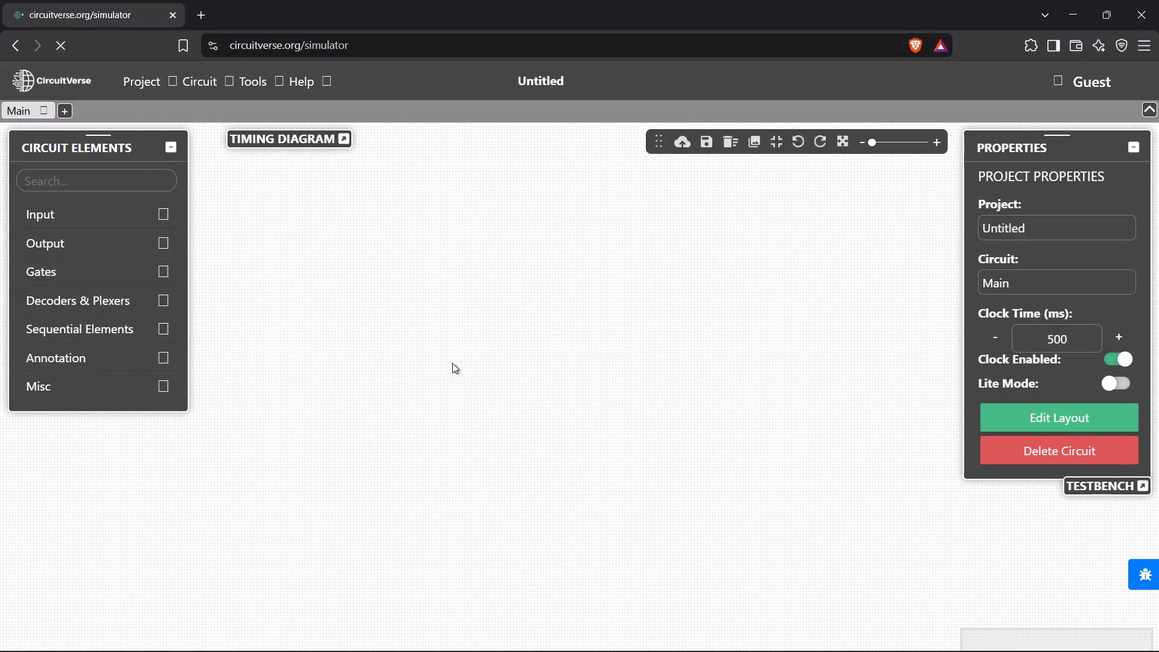
# Zoom in on the empty Main circuit canvas until its grid squares are clearly larger.
pyautogui.scroll(1, 452, 354)
pyautogui.scroll(1, 486, 412)
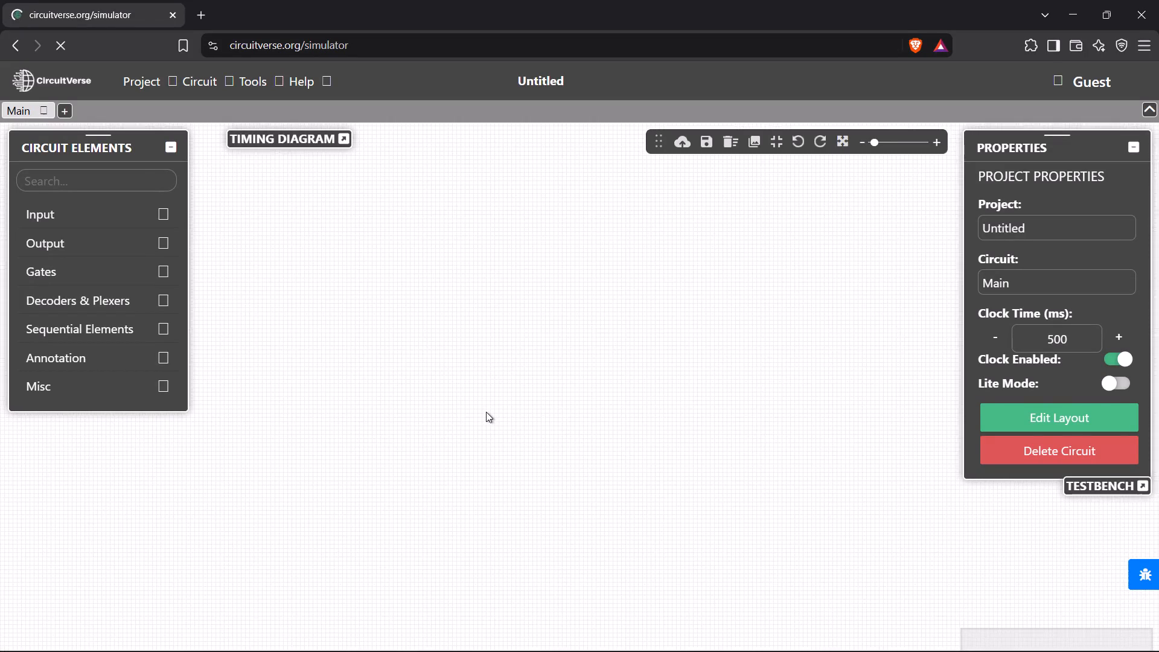
pyautogui.scroll(2, 486, 412)
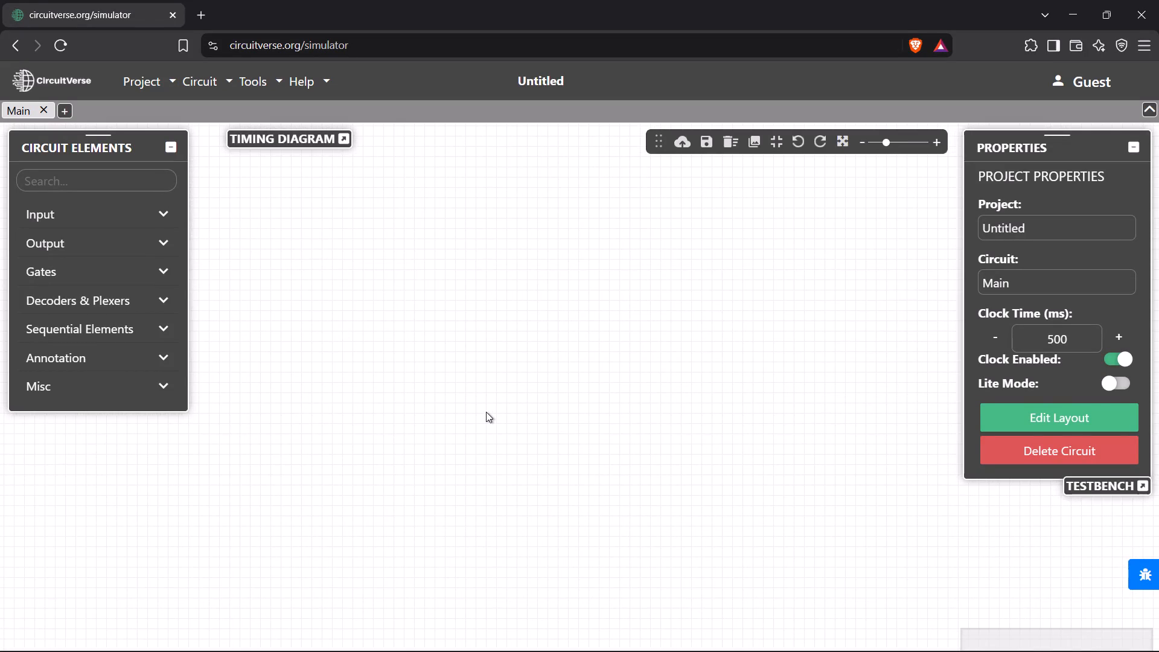
pyautogui.scroll(2, 486, 412)
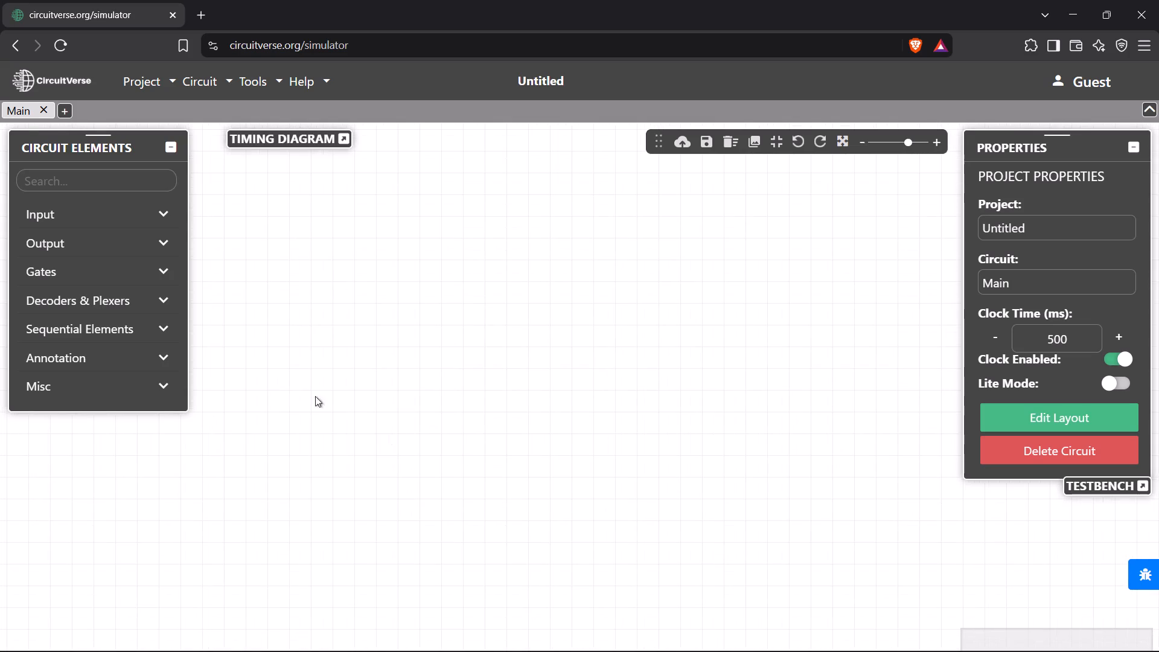
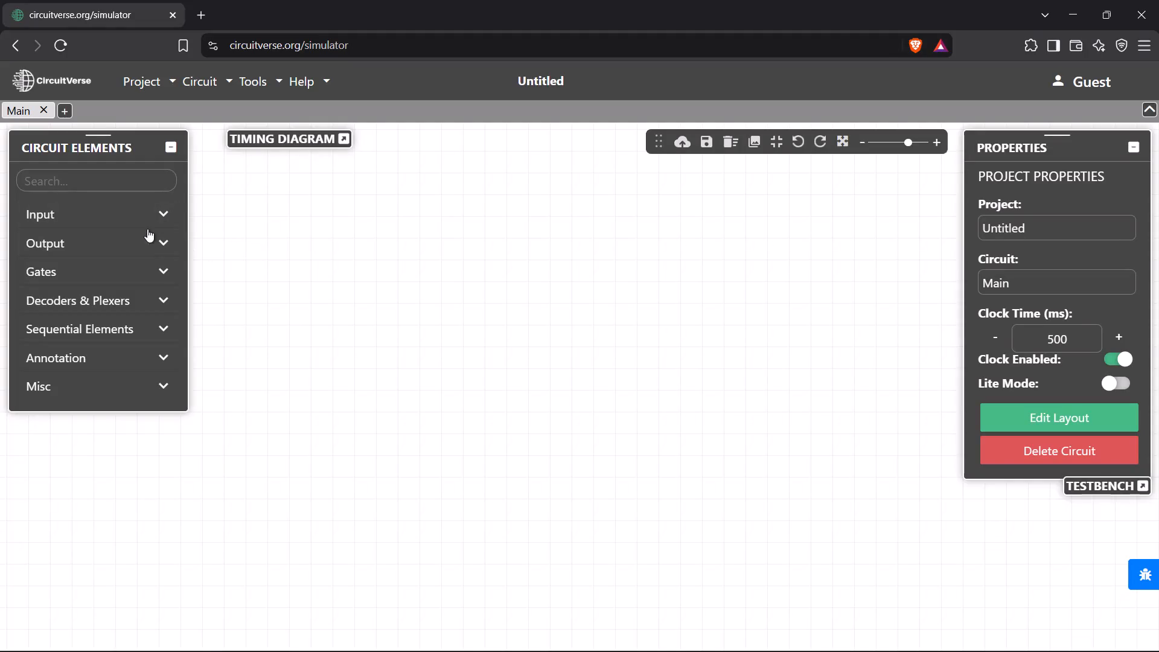
# Place a 1-bit Input element on the Main circuit canvas and toggle its value to 1.
pyautogui.click(171, 216)
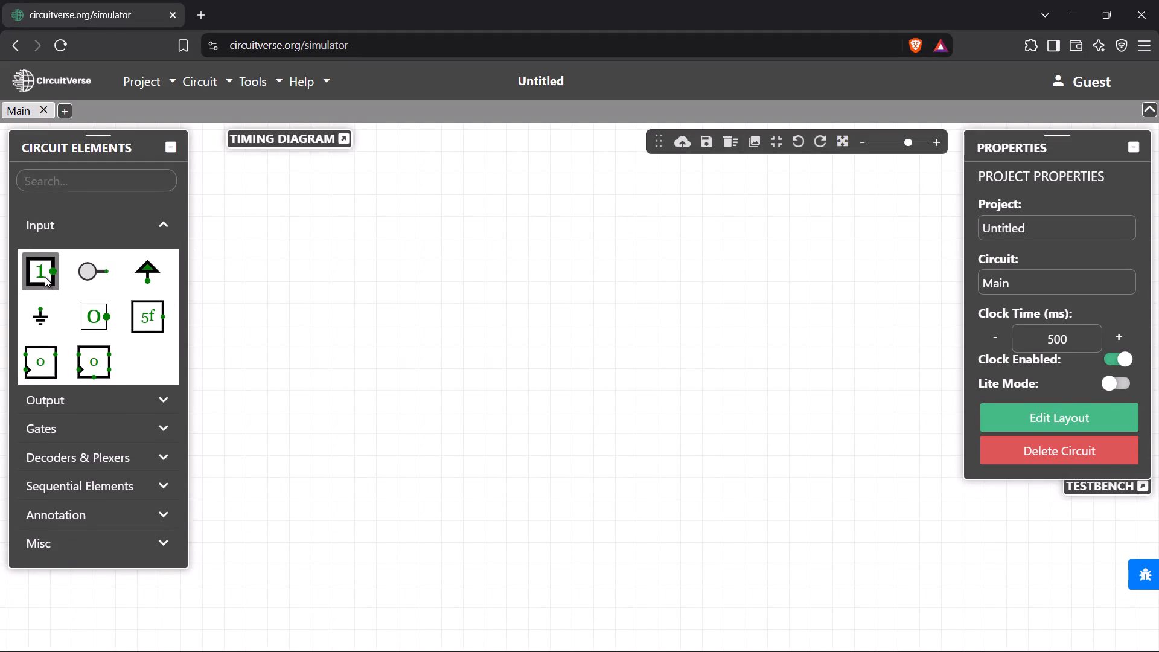
pyautogui.click(40, 260)
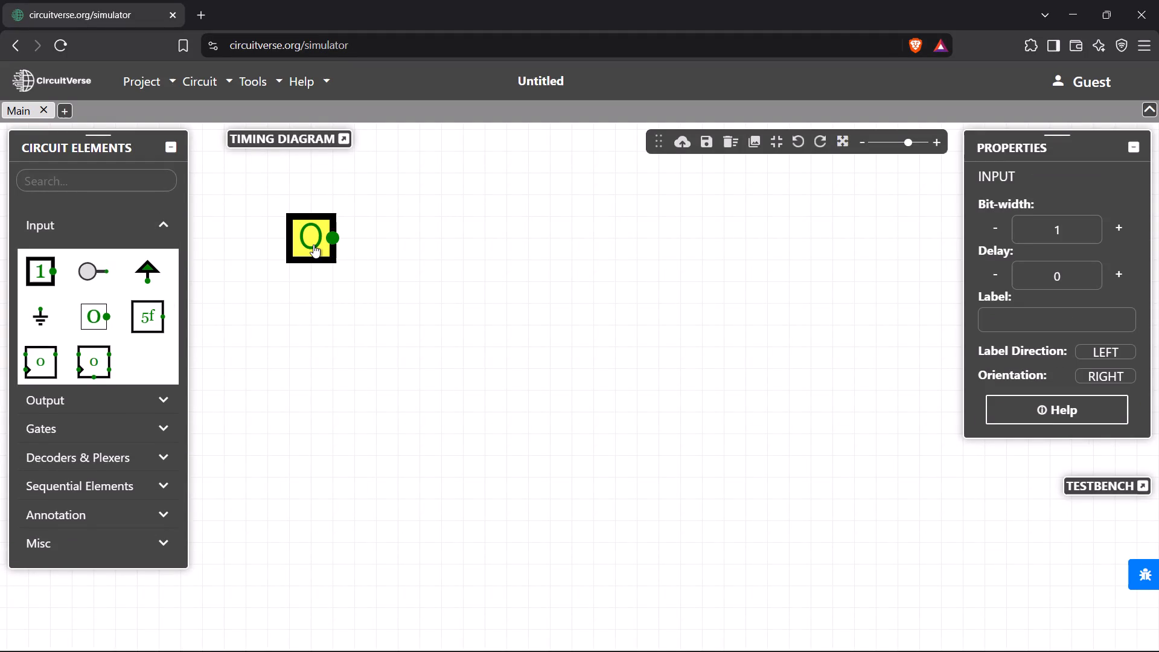
pyautogui.click(313, 245)
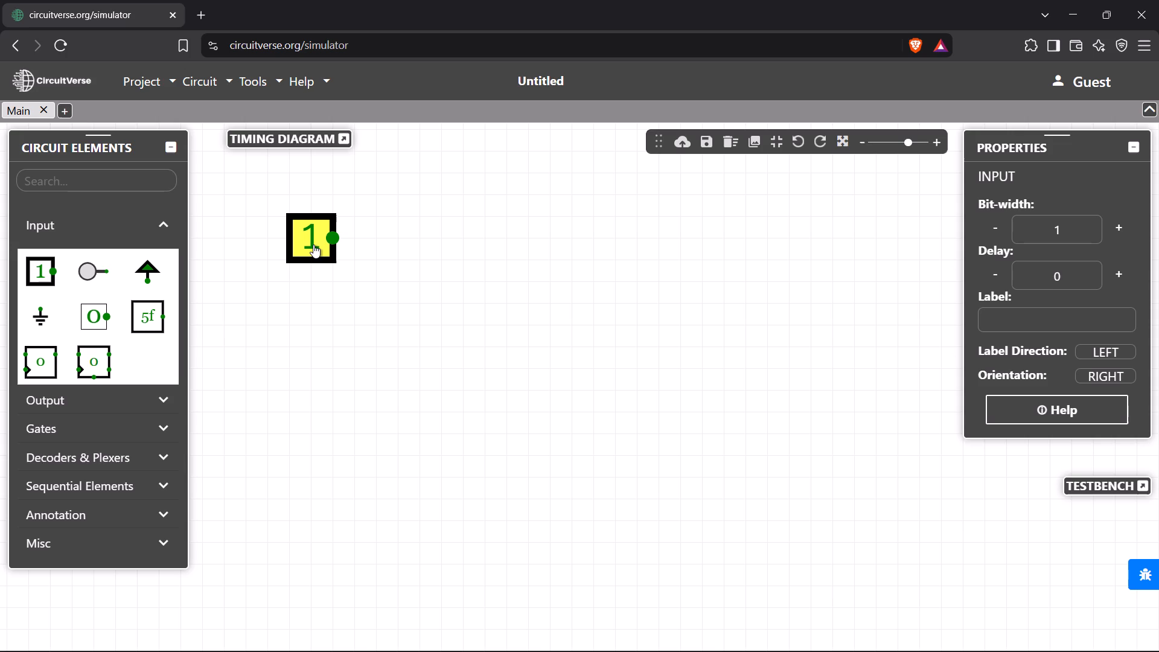
# Draw a straight horizontal wire from the input's output node, ending free on the canvas.
pyautogui.moveTo(334, 239); pyautogui.dragTo(501, 238)
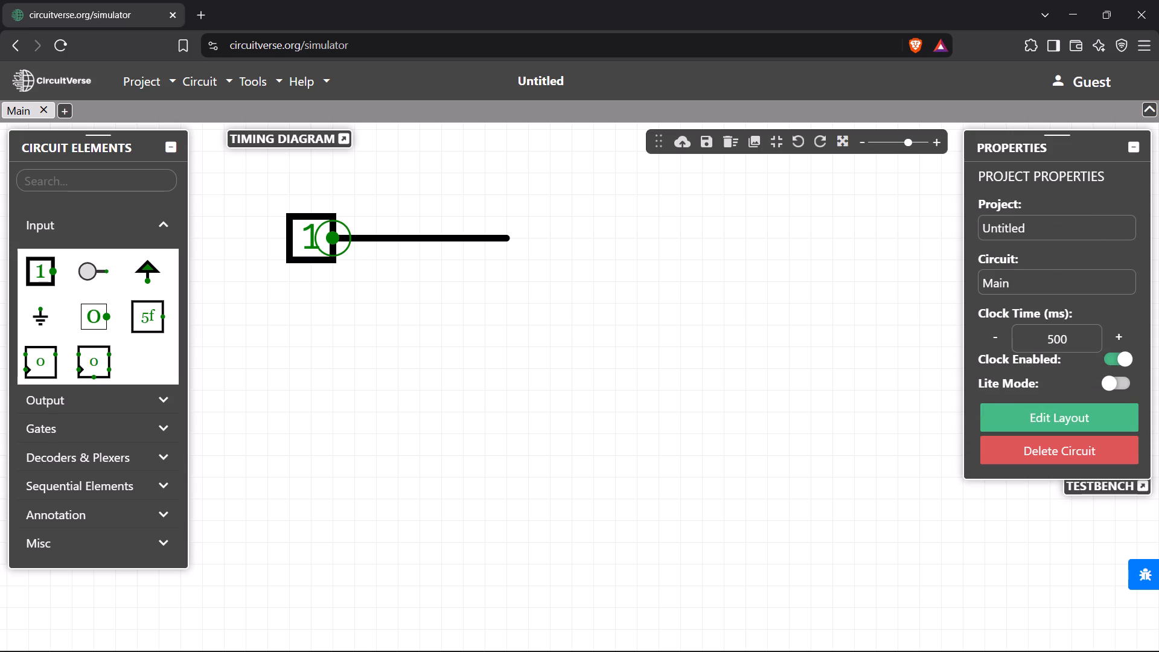
pyautogui.moveTo(501, 238); pyautogui.dragTo(502, 238)
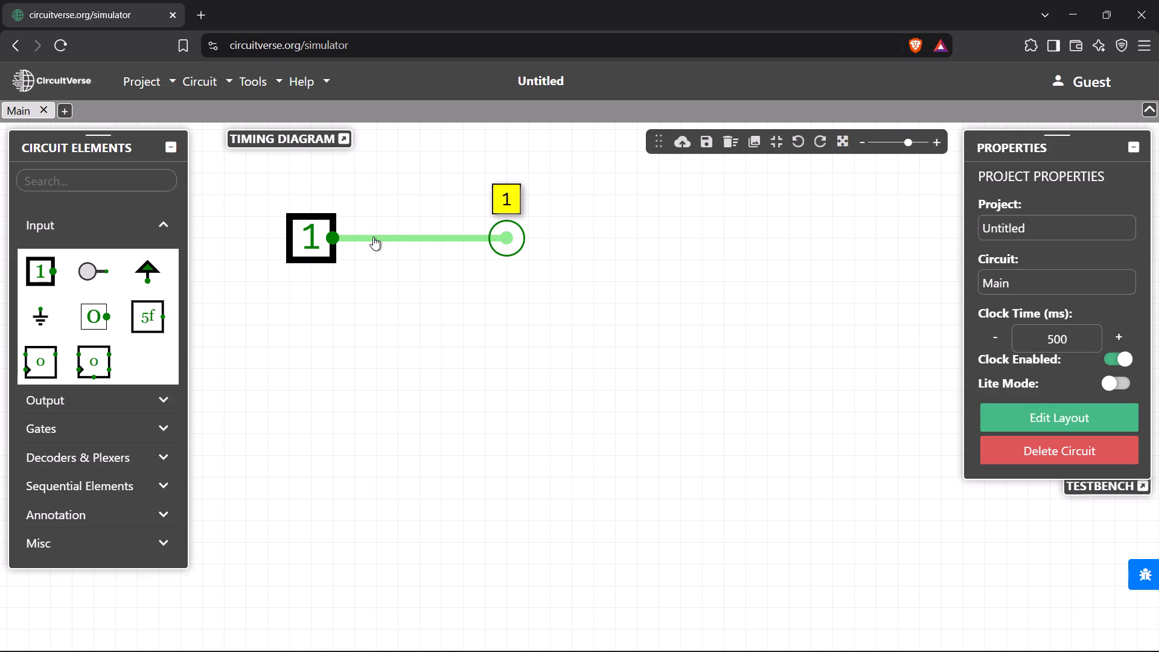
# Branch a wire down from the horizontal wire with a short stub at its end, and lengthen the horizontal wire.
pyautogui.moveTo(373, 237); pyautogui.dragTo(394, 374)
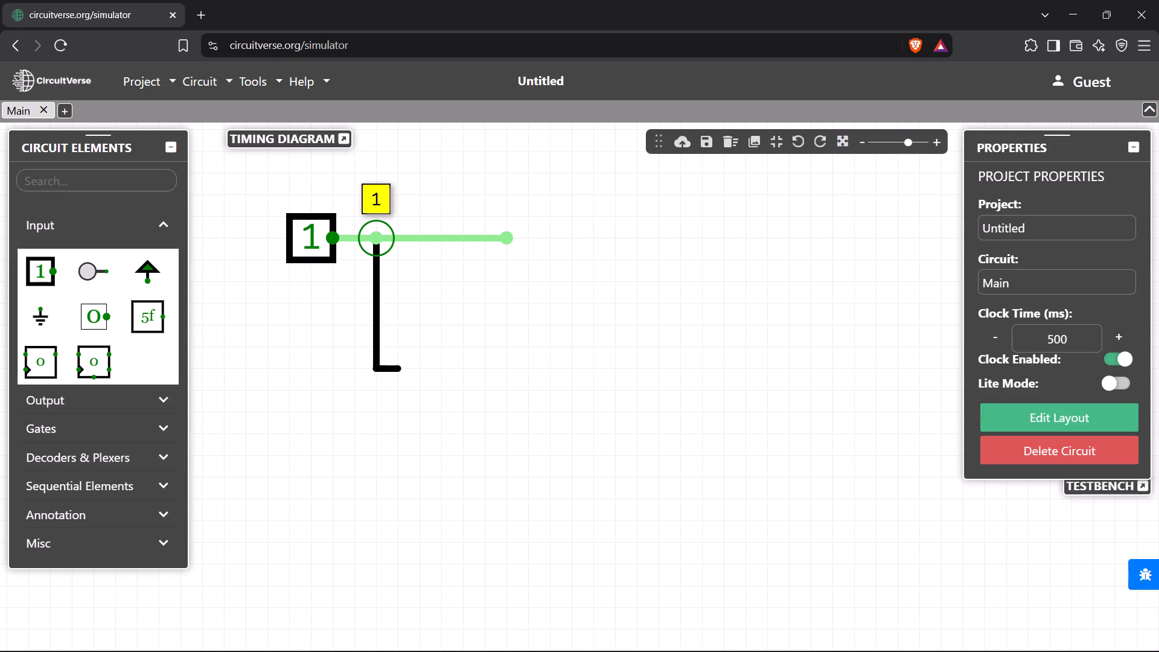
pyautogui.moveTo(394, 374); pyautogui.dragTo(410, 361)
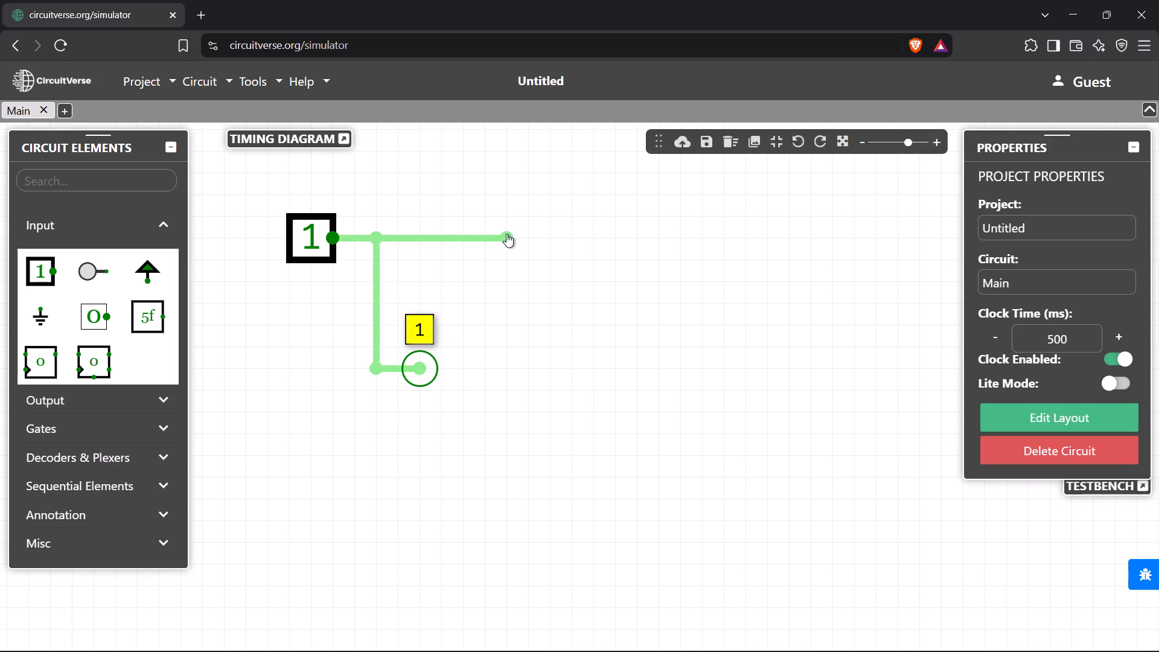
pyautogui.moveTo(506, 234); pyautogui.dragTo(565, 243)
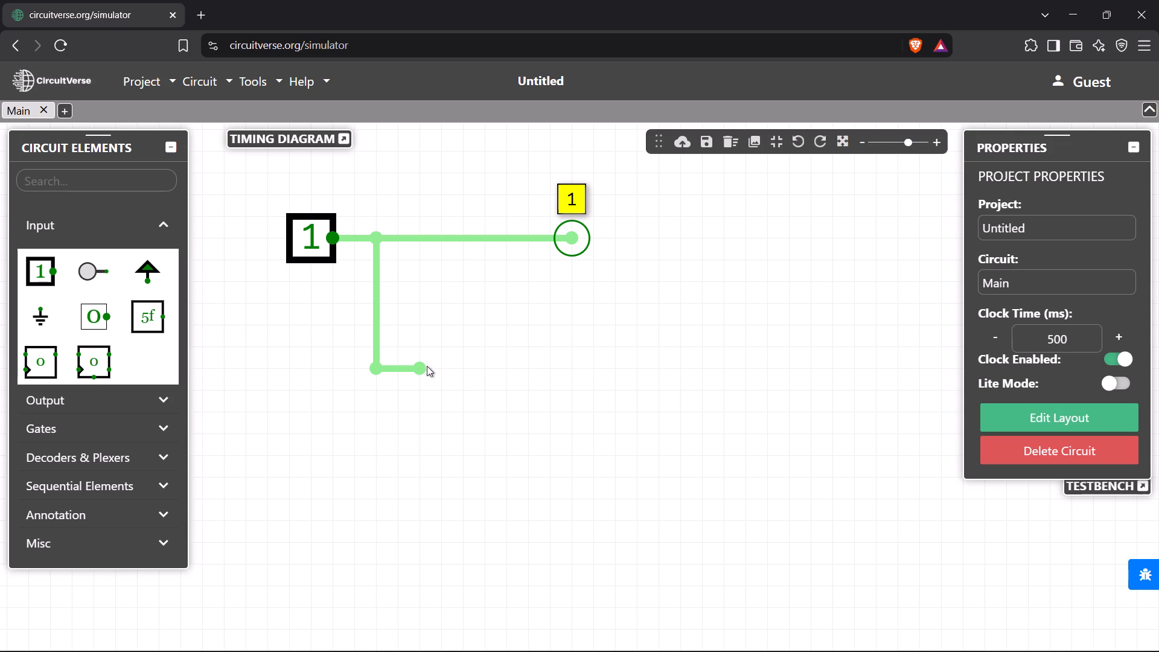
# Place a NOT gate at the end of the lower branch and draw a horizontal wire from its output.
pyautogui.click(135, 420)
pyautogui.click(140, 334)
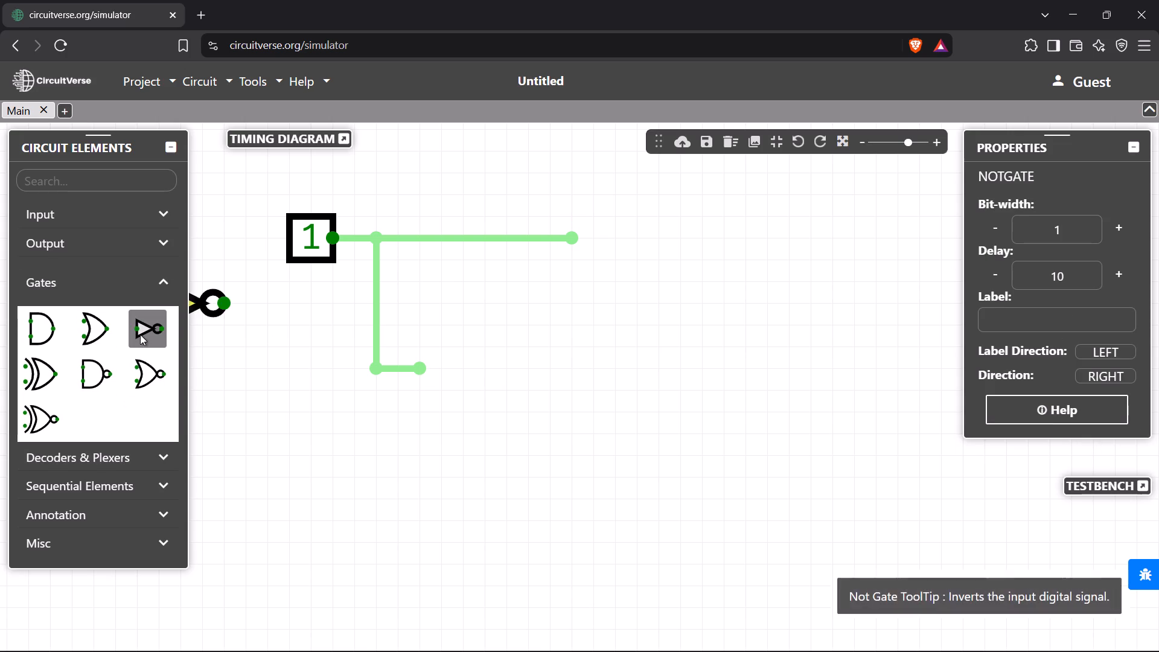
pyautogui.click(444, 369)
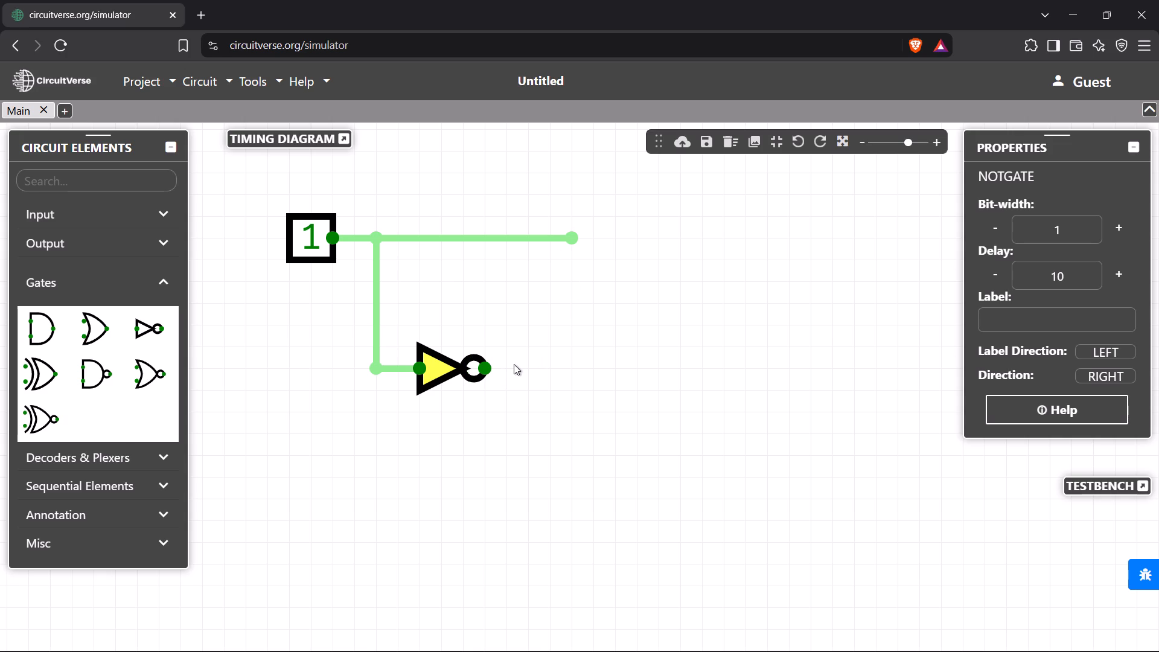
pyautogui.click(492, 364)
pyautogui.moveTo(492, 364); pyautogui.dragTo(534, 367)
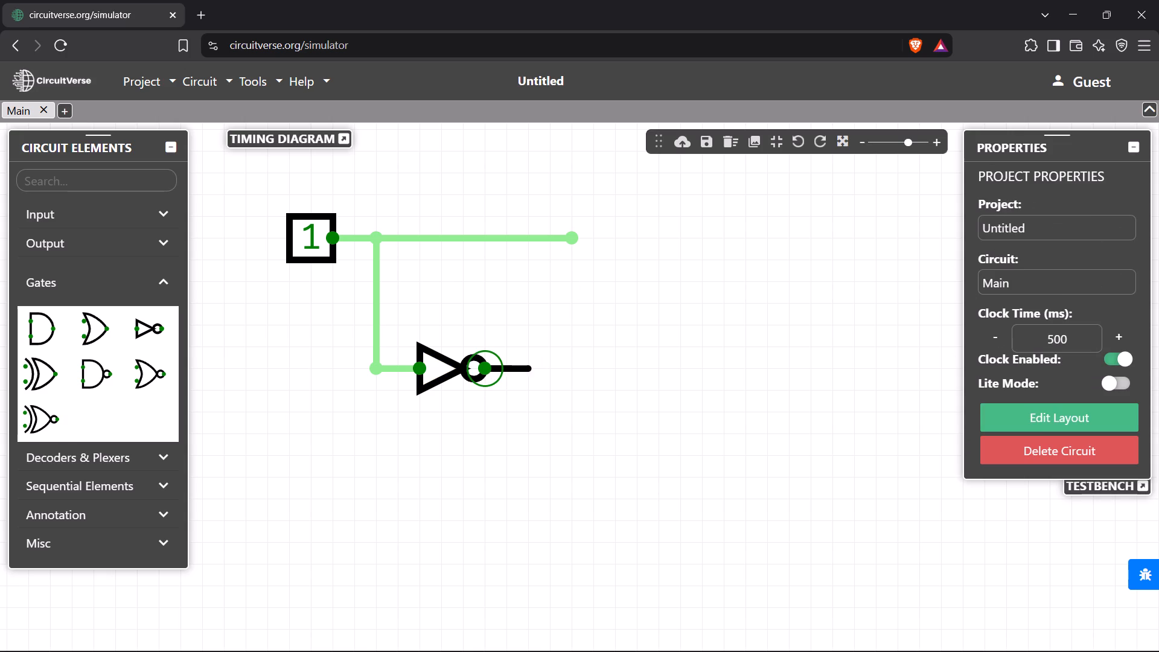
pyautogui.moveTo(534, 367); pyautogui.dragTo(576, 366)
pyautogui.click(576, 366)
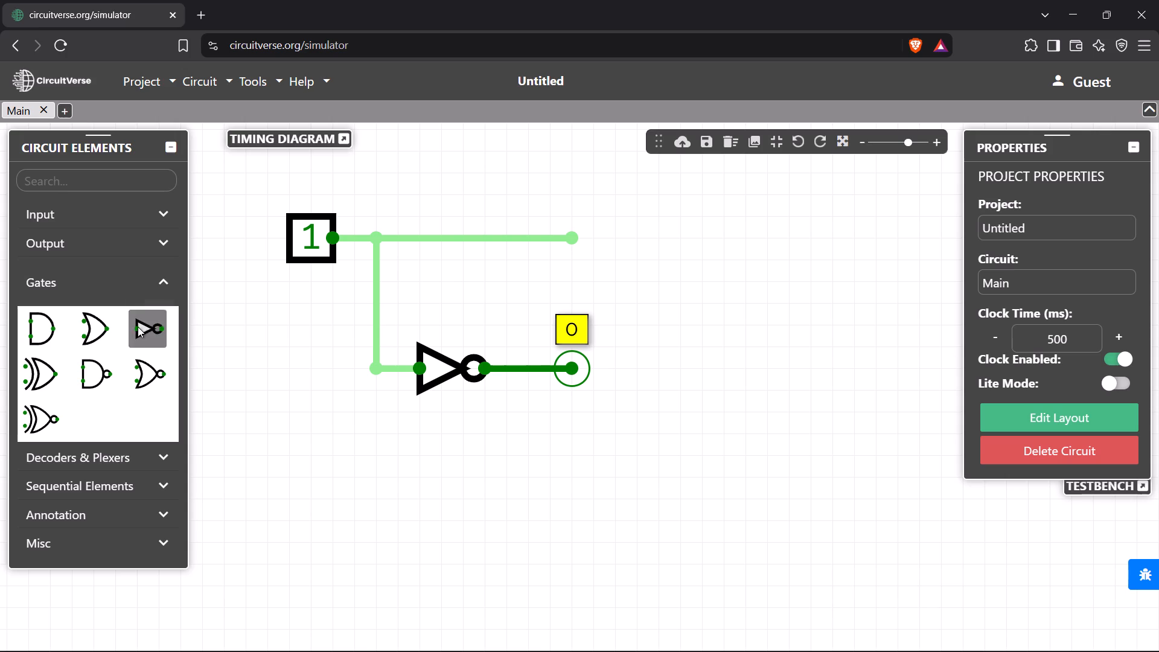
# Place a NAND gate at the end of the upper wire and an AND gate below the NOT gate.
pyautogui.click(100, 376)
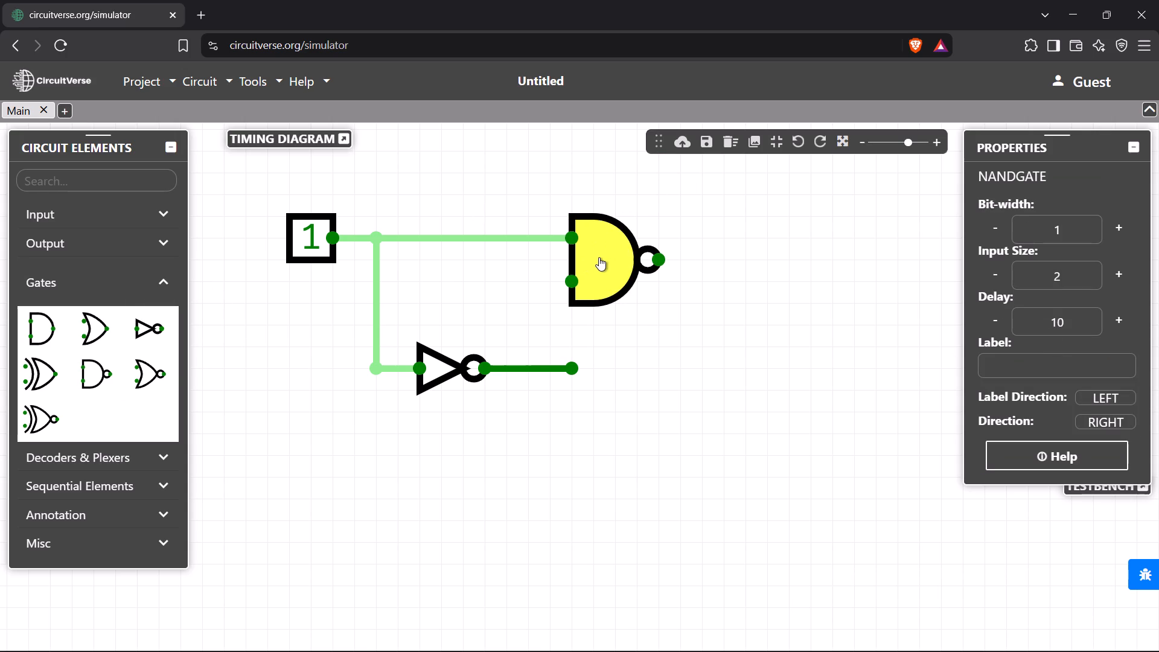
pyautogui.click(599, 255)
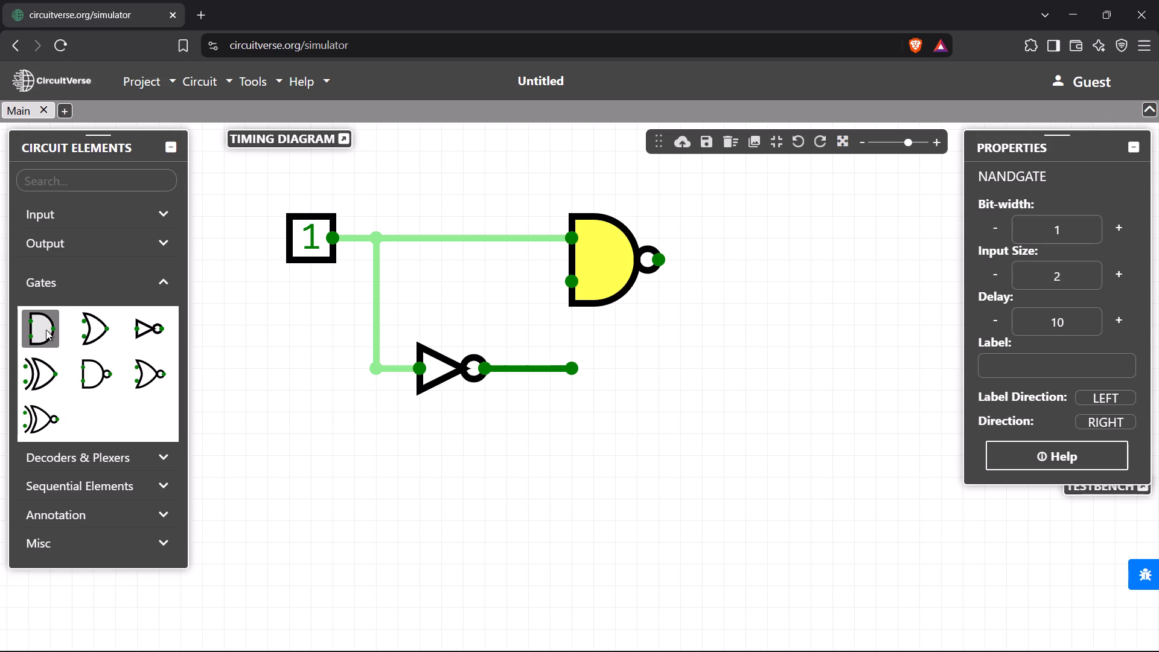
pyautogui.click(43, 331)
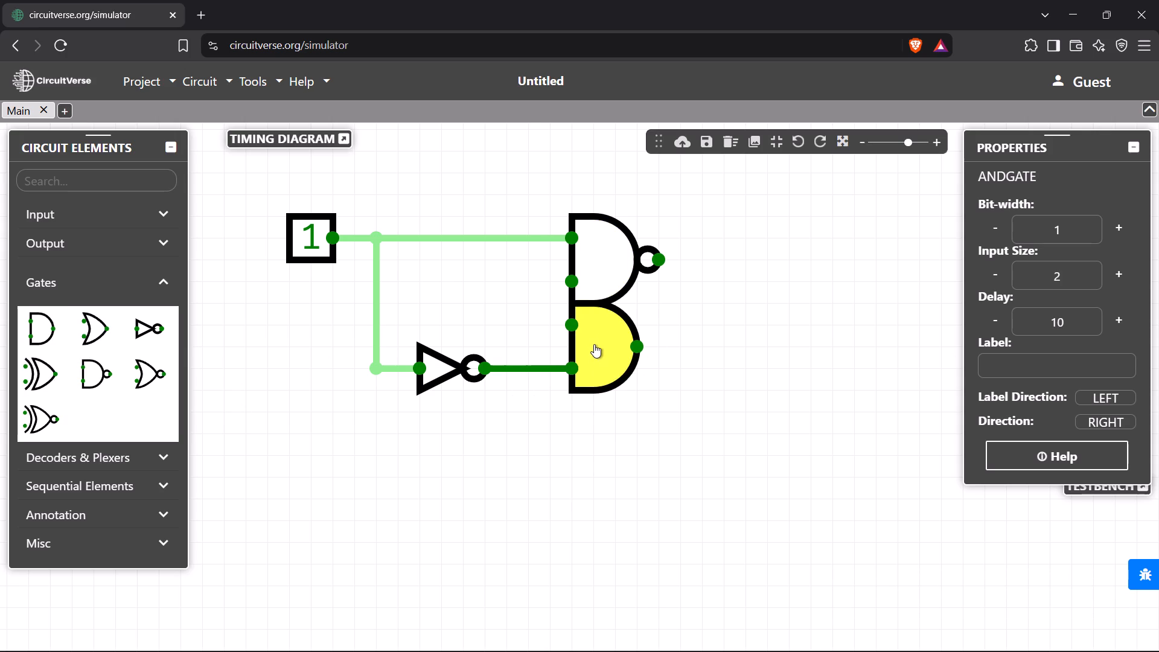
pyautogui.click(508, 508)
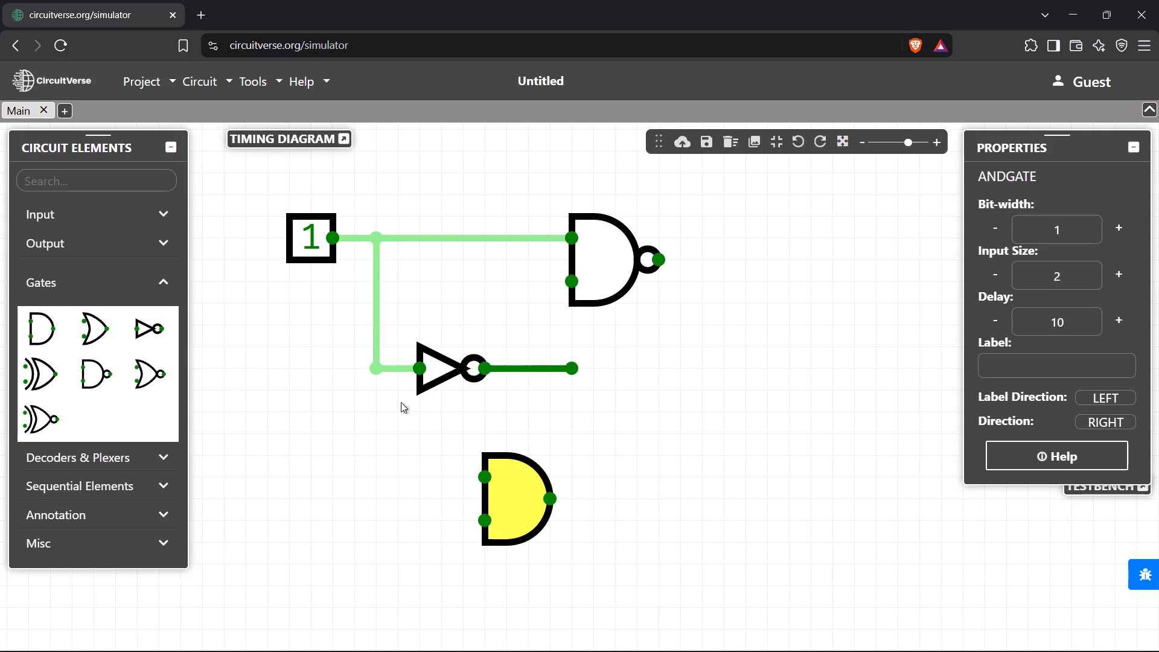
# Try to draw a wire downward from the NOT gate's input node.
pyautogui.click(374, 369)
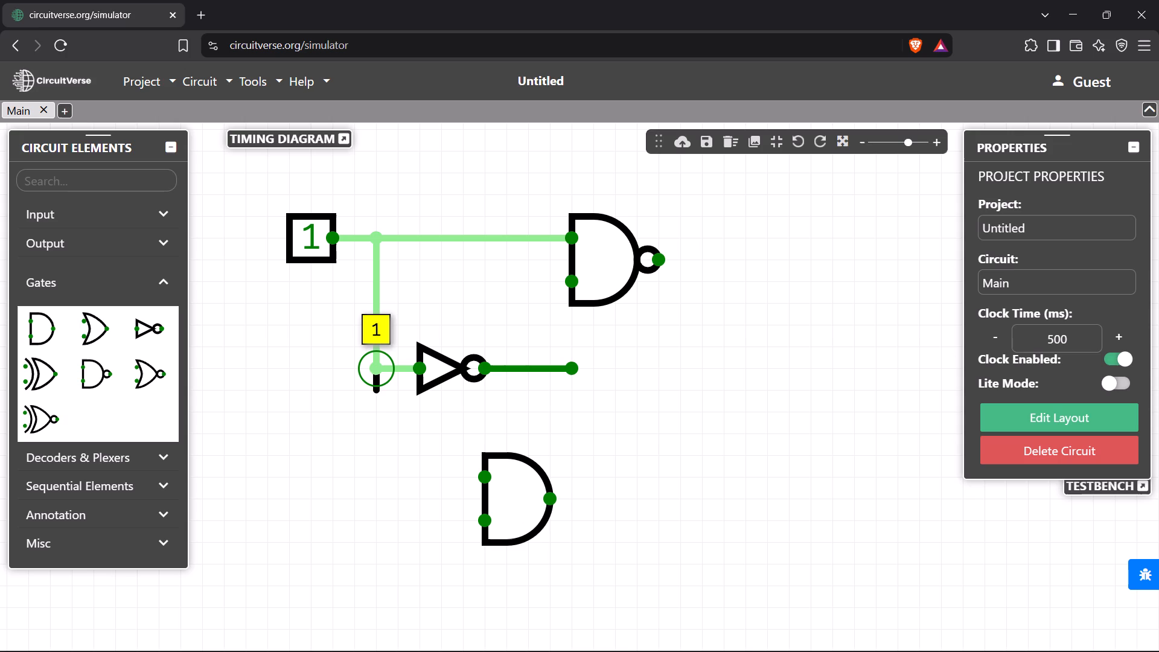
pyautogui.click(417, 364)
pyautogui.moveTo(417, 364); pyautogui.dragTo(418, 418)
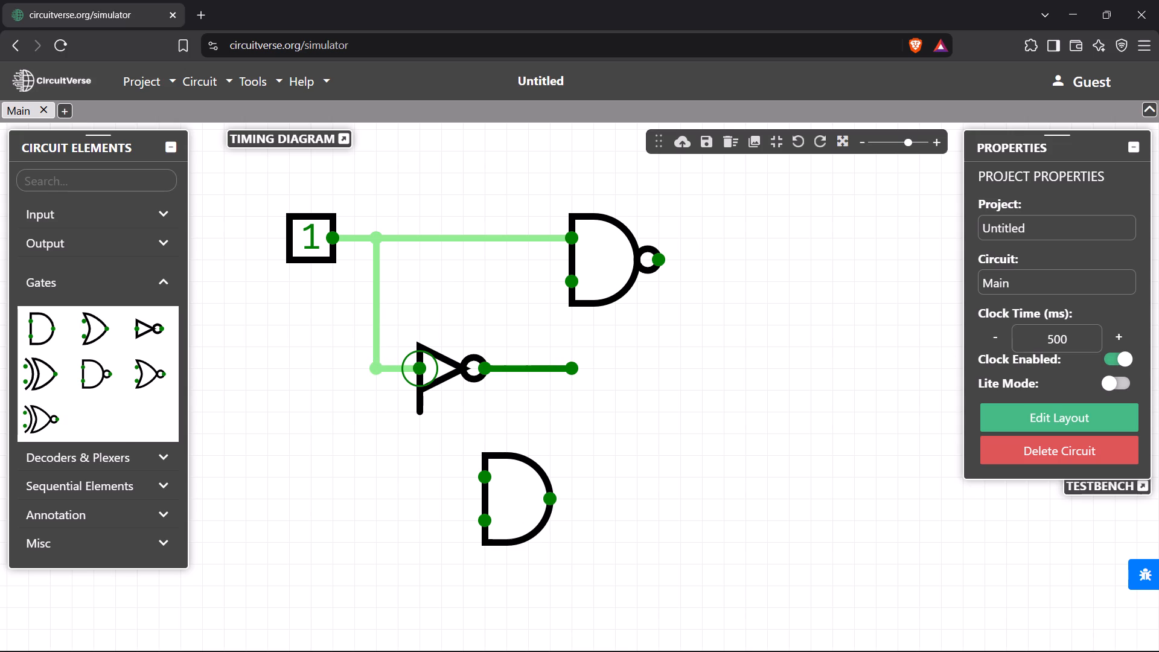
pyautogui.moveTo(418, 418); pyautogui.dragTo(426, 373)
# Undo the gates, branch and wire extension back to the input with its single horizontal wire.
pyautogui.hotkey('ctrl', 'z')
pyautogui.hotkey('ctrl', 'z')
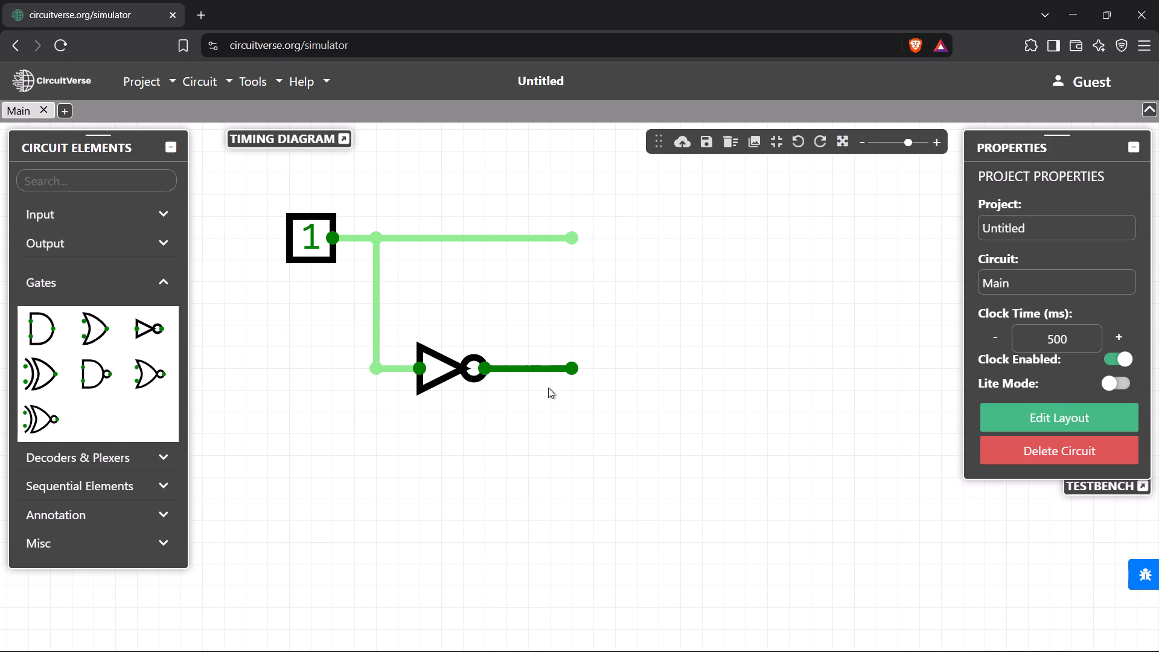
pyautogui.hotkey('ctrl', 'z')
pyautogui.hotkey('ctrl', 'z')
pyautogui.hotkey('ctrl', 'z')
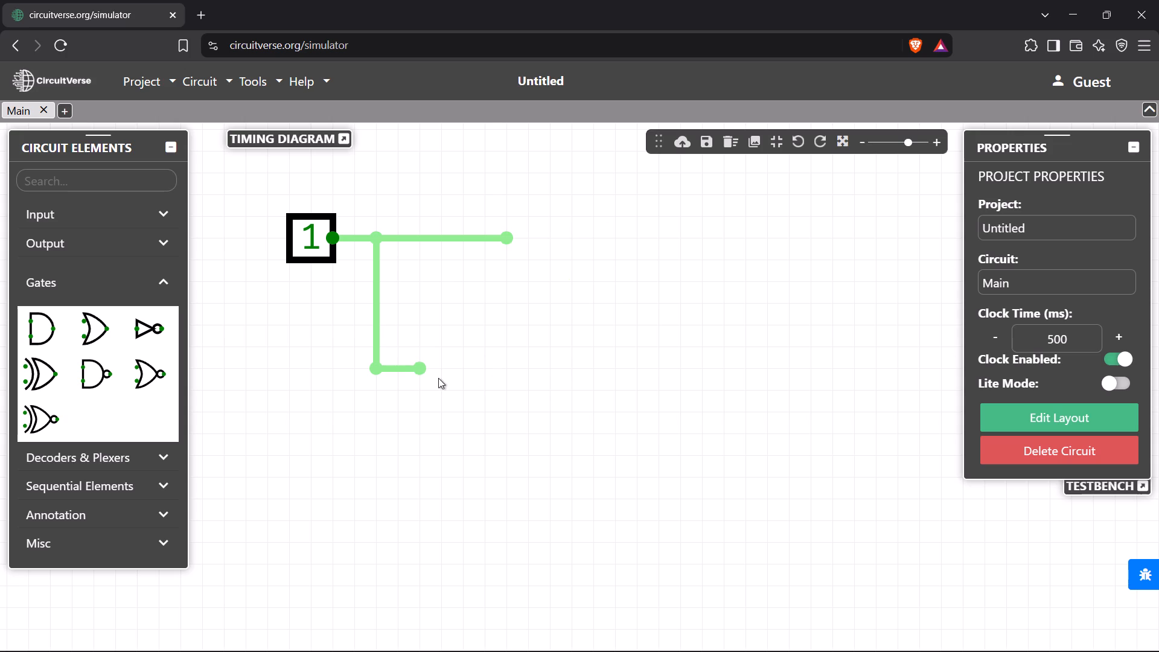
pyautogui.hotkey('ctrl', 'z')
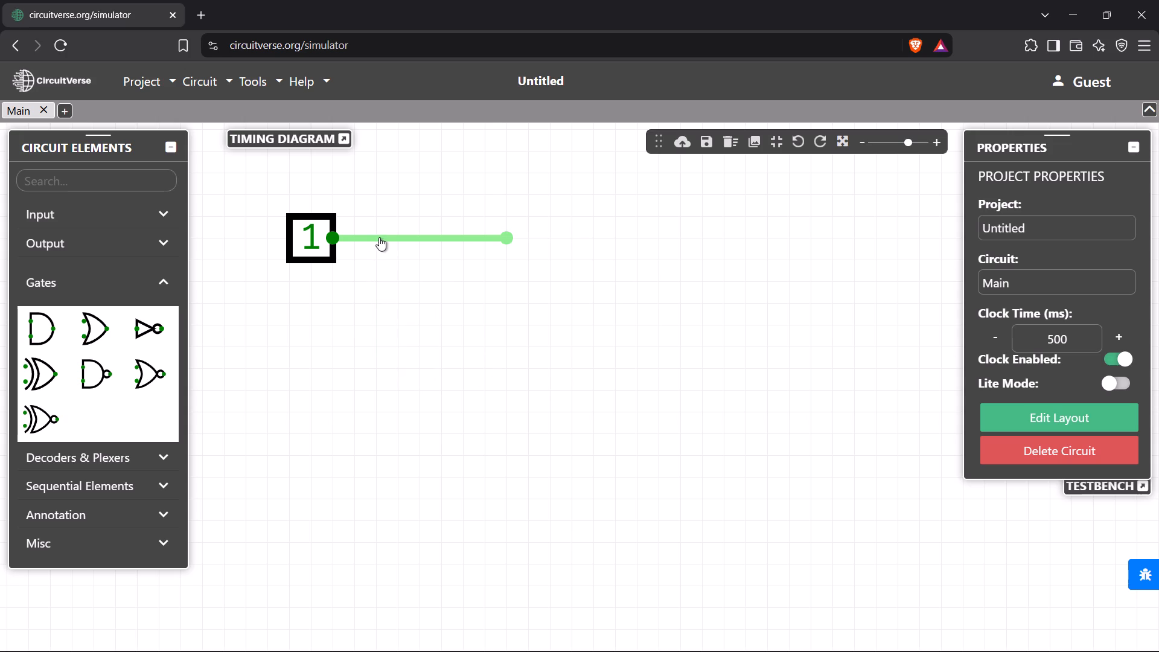
# Branch a long wire straight down from the horizontal wire near the input and end it with a short horizontal stub.
pyautogui.moveTo(375, 238); pyautogui.dragTo(381, 427)
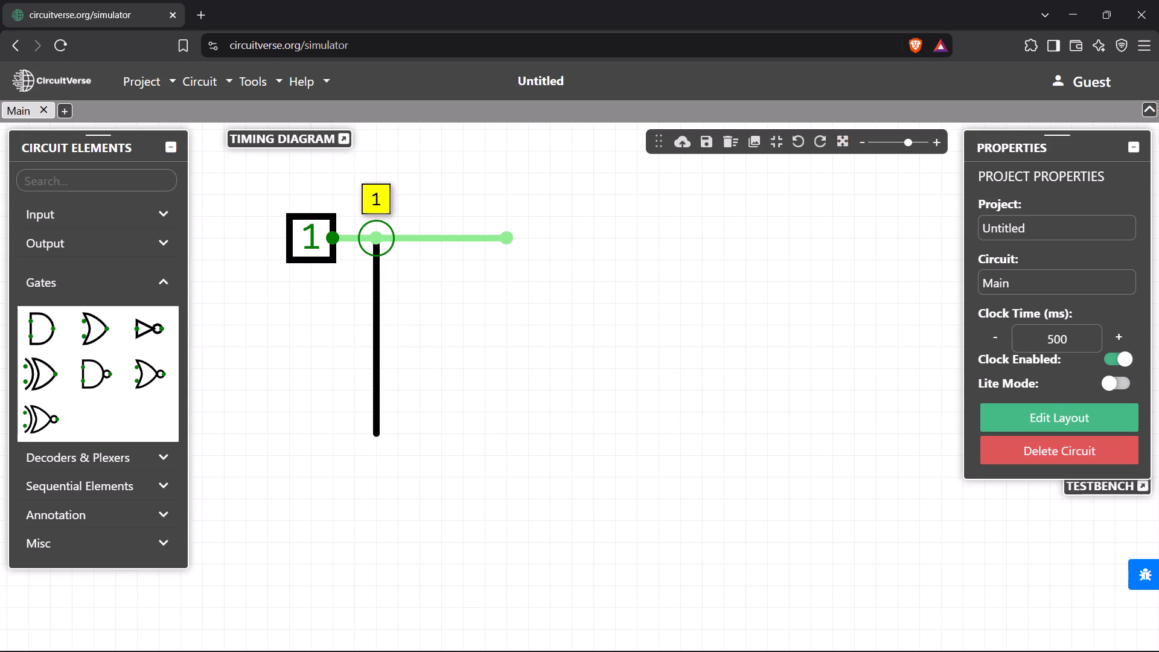
pyautogui.moveTo(381, 427); pyautogui.dragTo(380, 435)
pyautogui.click(380, 435)
pyautogui.moveTo(380, 435); pyautogui.dragTo(464, 420)
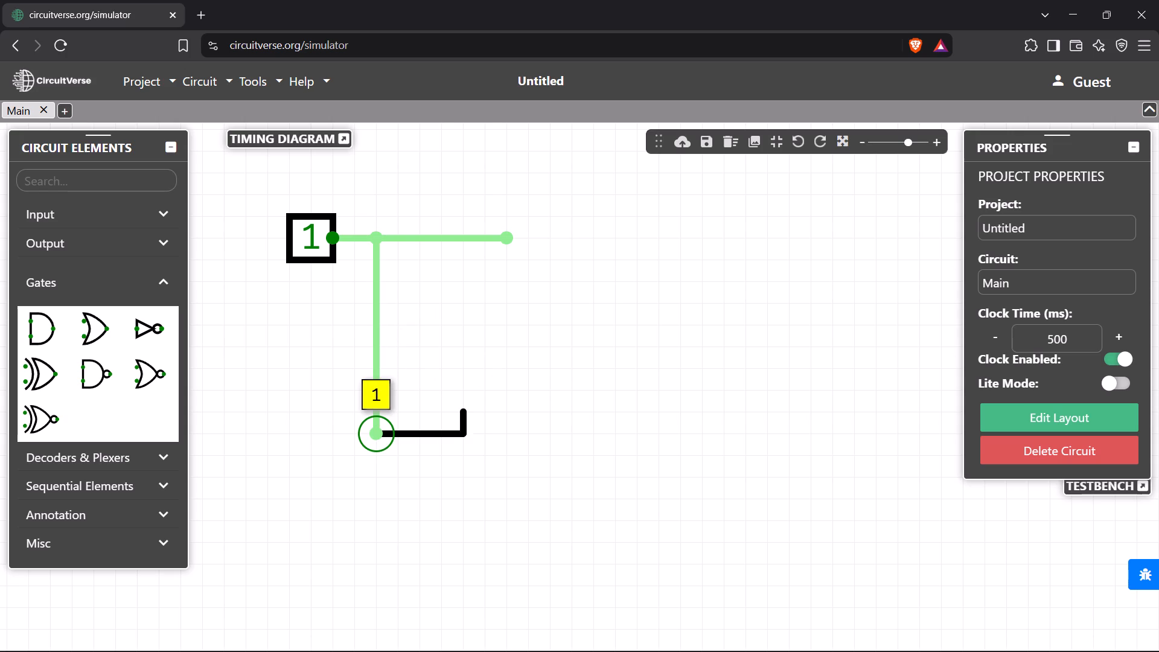
pyautogui.moveTo(464, 420); pyautogui.dragTo(409, 437)
pyautogui.moveTo(409, 437); pyautogui.dragTo(412, 437)
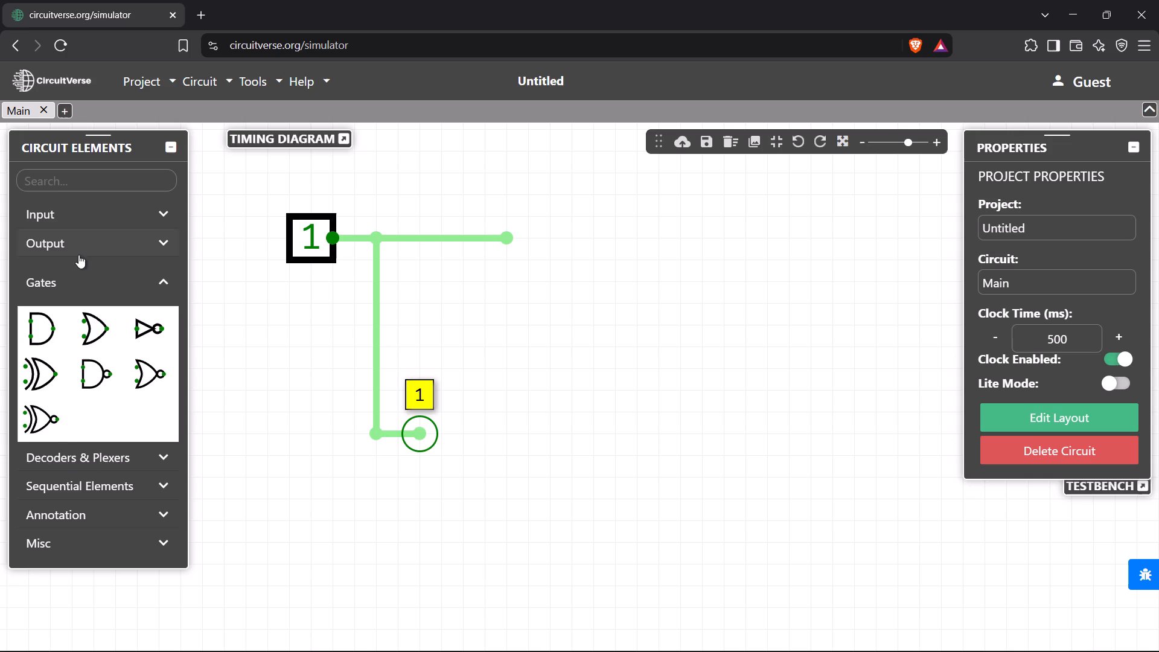
# Place a NOT gate at the end of the lower branch and draw a short horizontal wire from its output.
pyautogui.moveTo(148, 334); pyautogui.dragTo(435, 438)
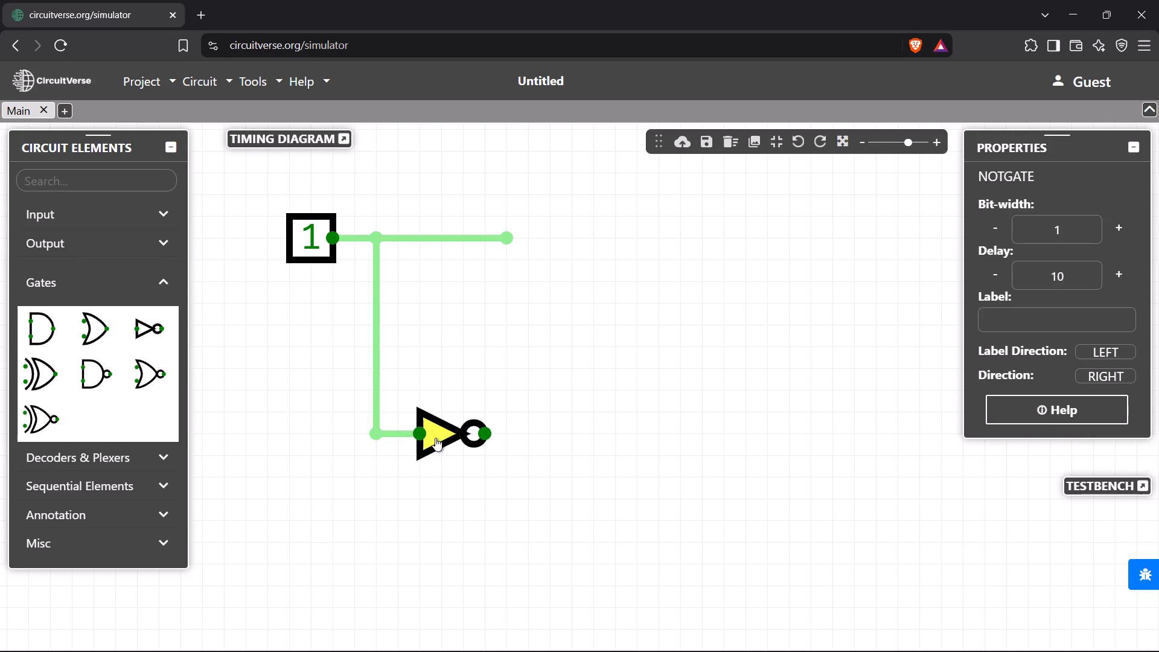
pyautogui.moveTo(435, 438); pyautogui.dragTo(438, 435)
pyautogui.click(438, 435)
pyautogui.moveTo(488, 433); pyautogui.dragTo(537, 432)
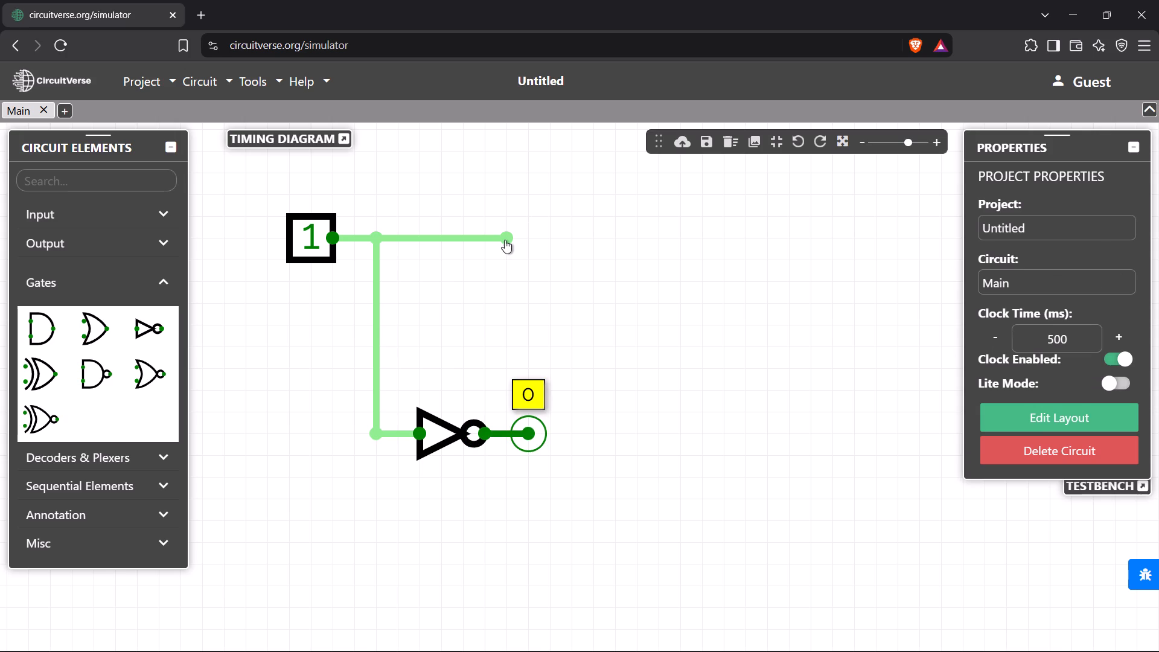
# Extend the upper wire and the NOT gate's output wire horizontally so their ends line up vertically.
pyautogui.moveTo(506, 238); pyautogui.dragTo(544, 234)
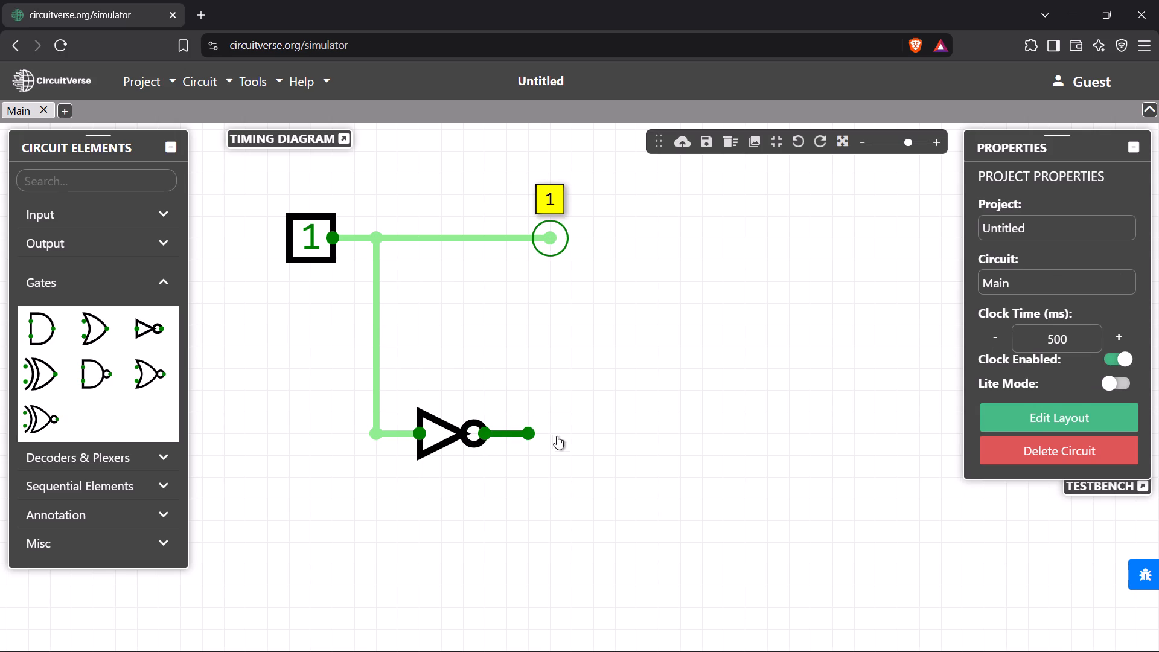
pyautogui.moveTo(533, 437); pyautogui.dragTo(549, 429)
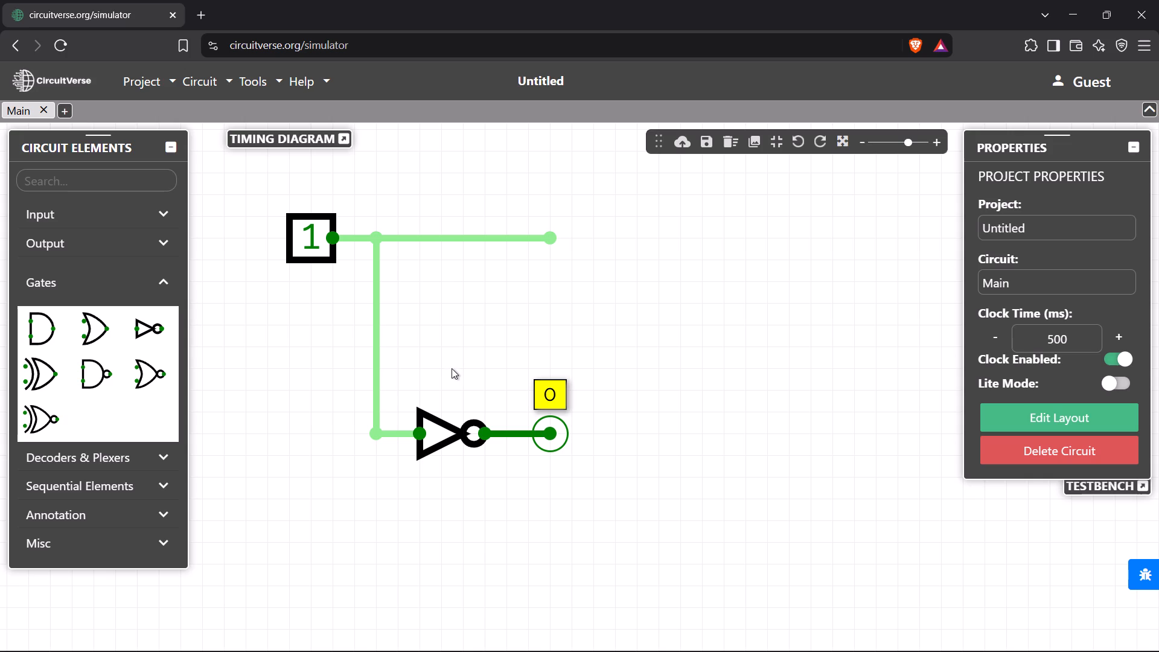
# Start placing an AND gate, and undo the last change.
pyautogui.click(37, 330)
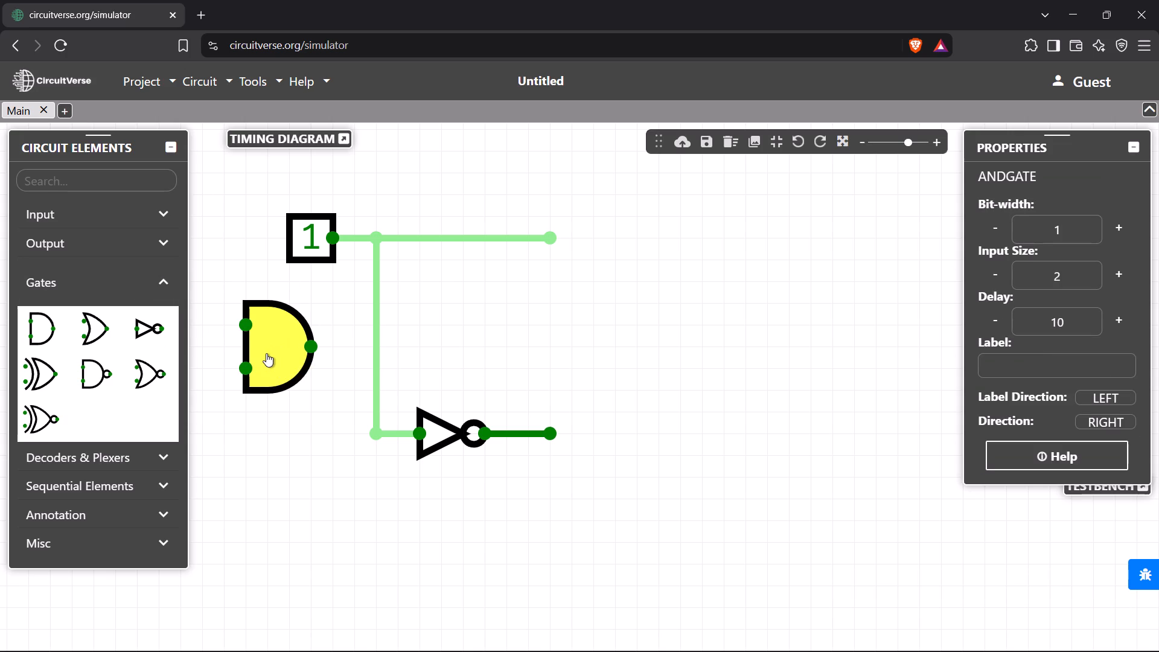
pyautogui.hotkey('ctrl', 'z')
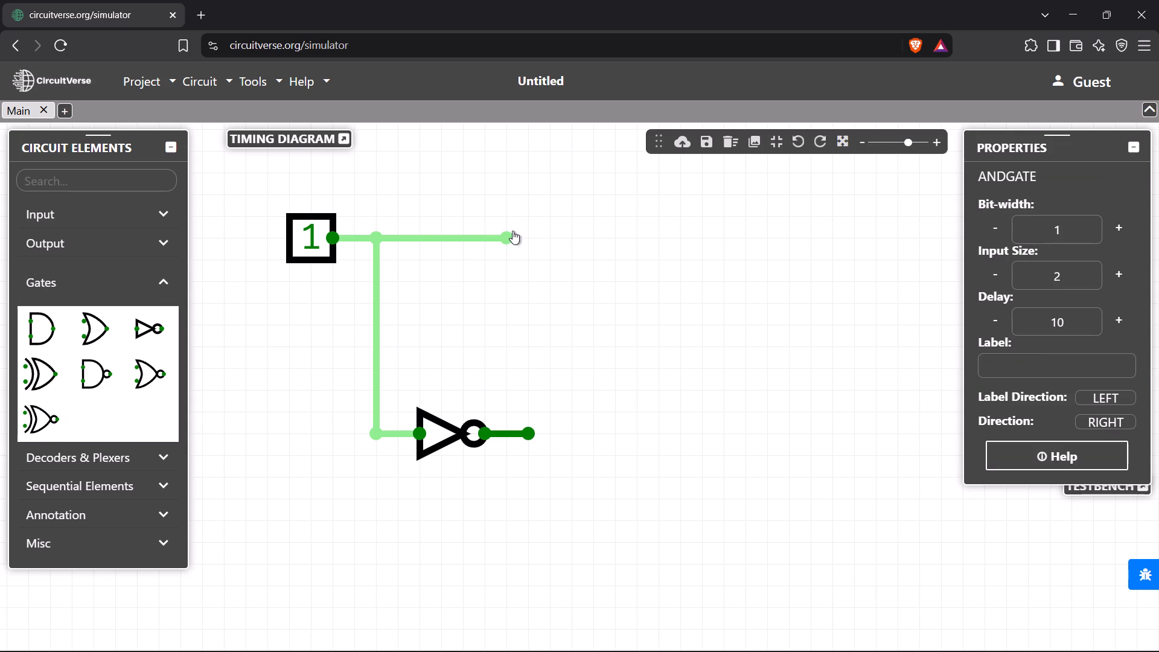
# Extend the upper wire and the NOT gate's output wire horizontally so both ends align vertically.
pyautogui.moveTo(512, 241); pyautogui.dragTo(546, 246)
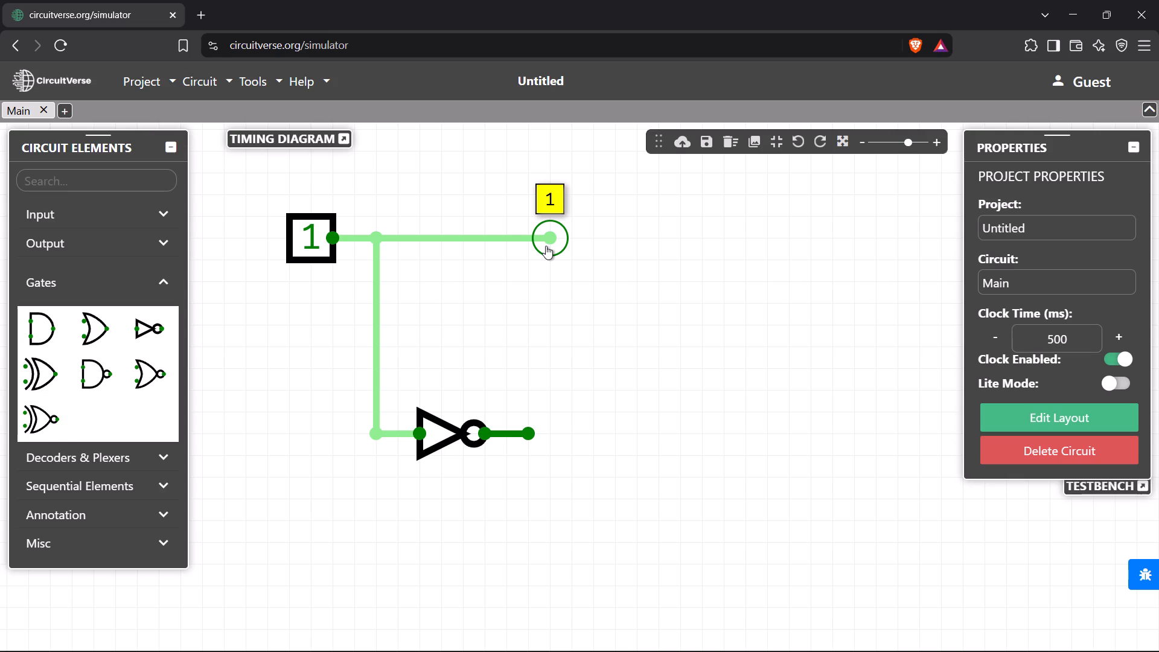
pyautogui.moveTo(531, 438); pyautogui.dragTo(548, 437)
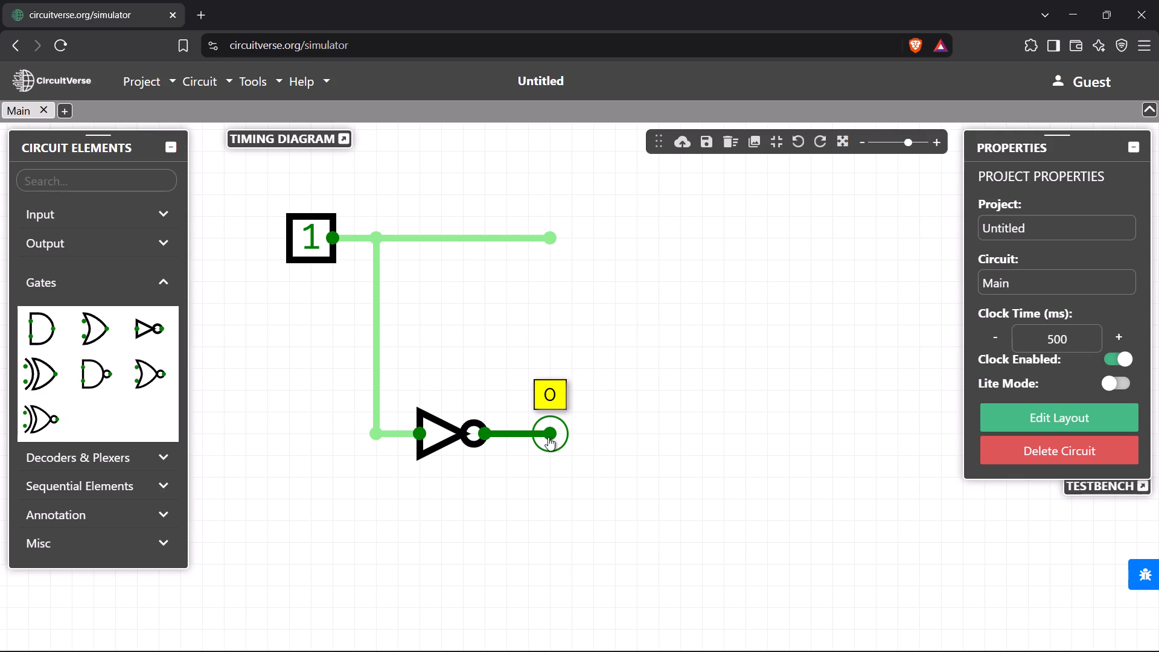
# Place a NAND gate at the end of the upper wire and another at the end of the NOT gate's output wire.
pyautogui.click(88, 375)
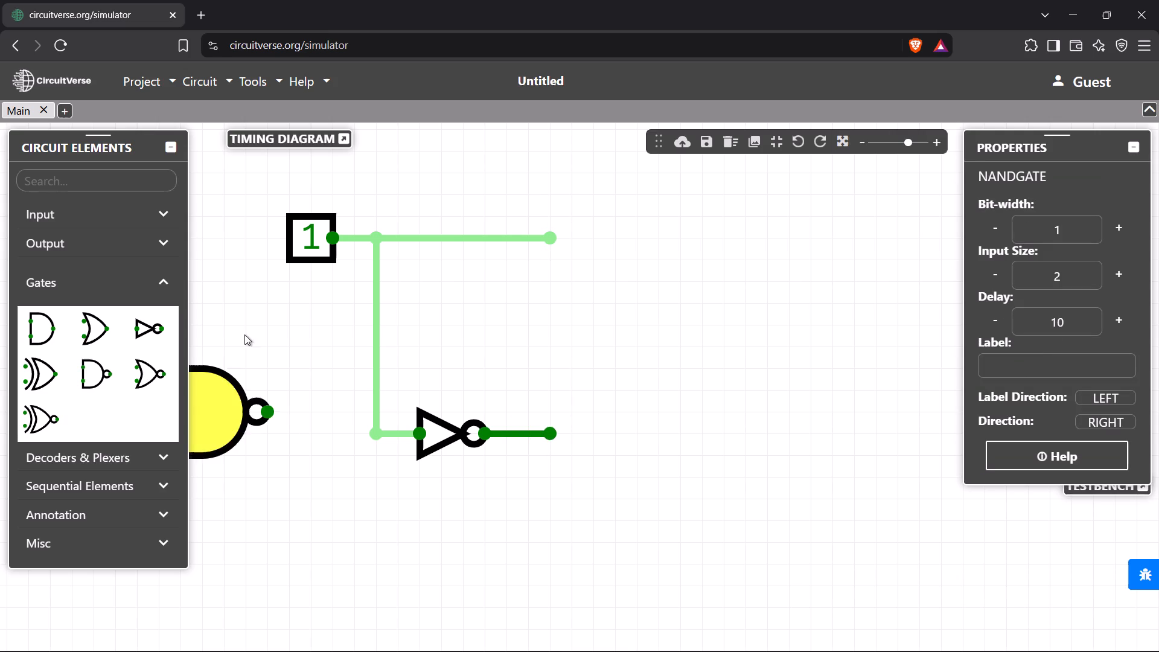
pyautogui.click(579, 260)
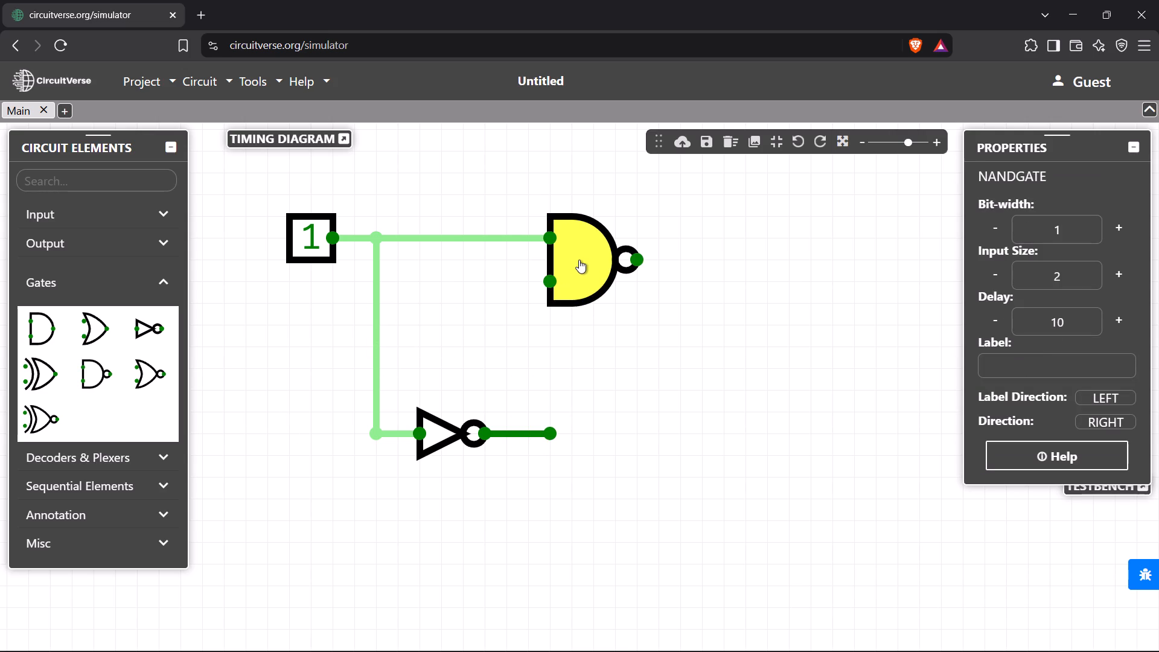
pyautogui.click(92, 372)
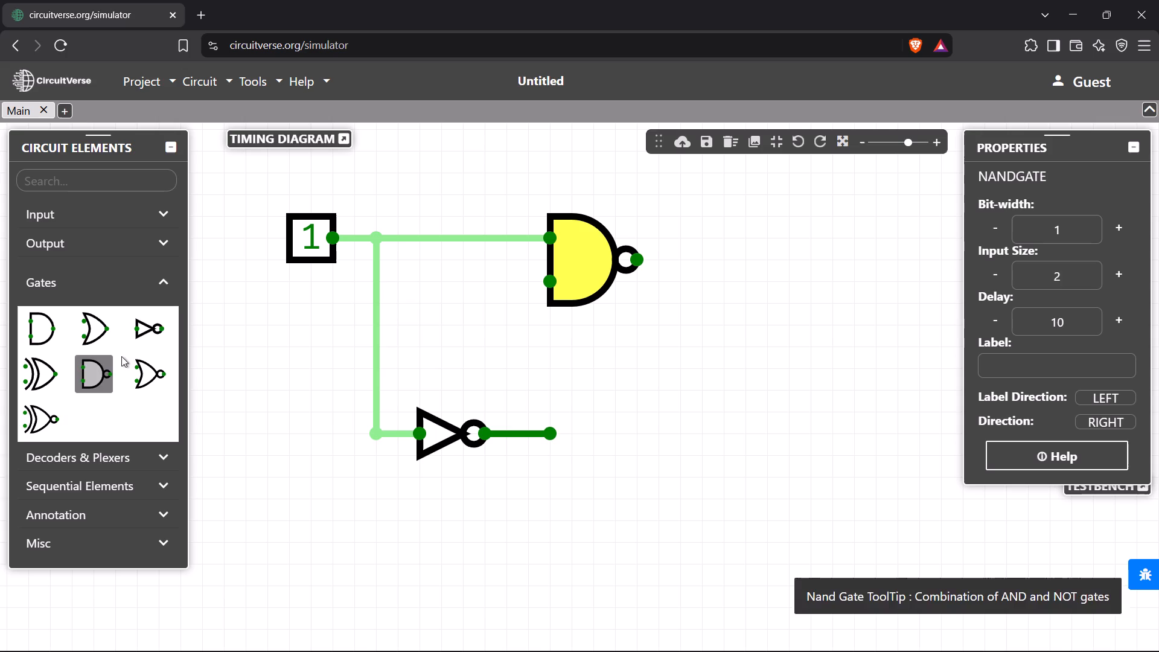
pyautogui.click(569, 403)
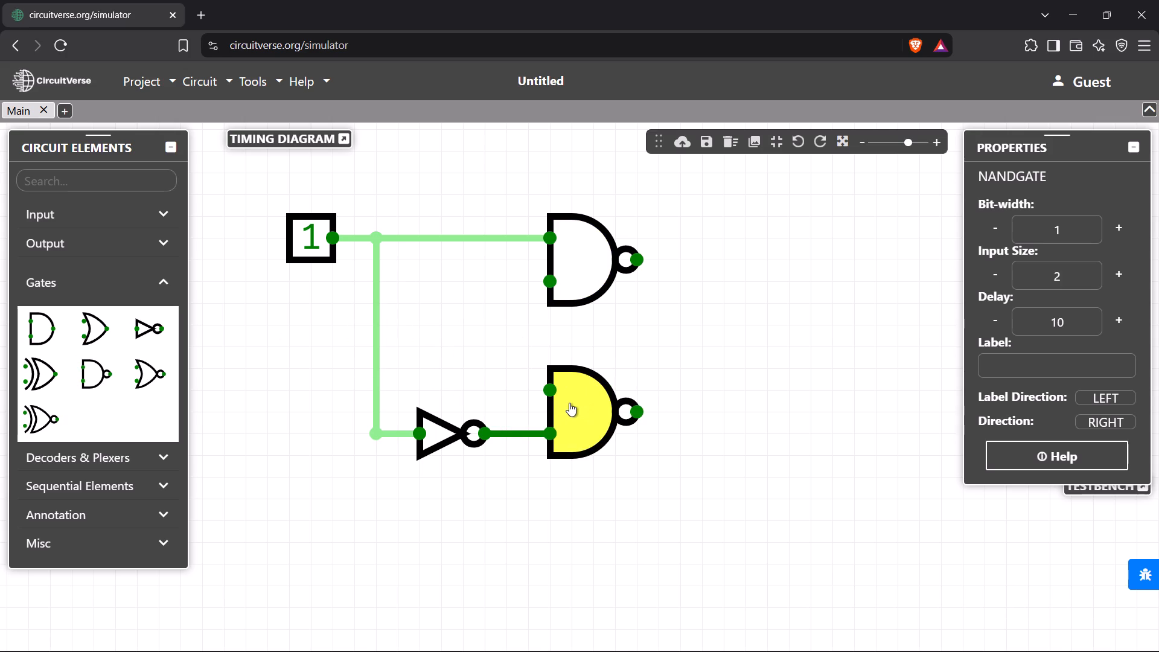
# Wire the upper NAND gate's lower input to the lower NAND gate's upper input with a bracket-shaped connection left of the gates.
pyautogui.moveTo(548, 274); pyautogui.dragTo(506, 285)
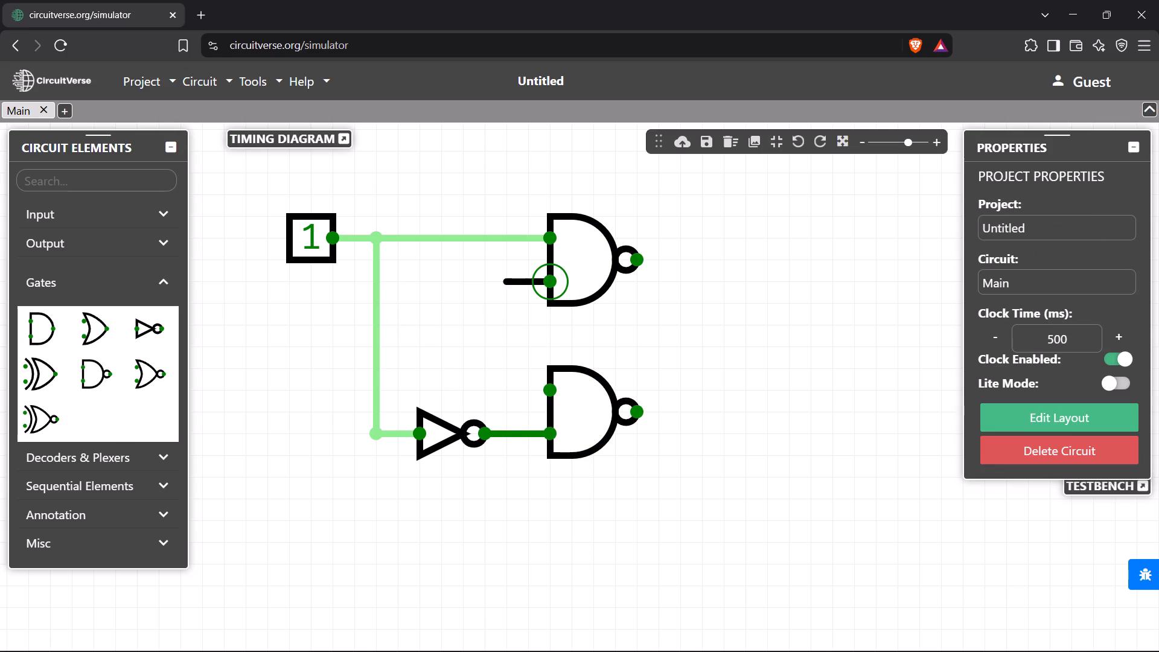
pyautogui.moveTo(506, 285); pyautogui.dragTo(496, 388)
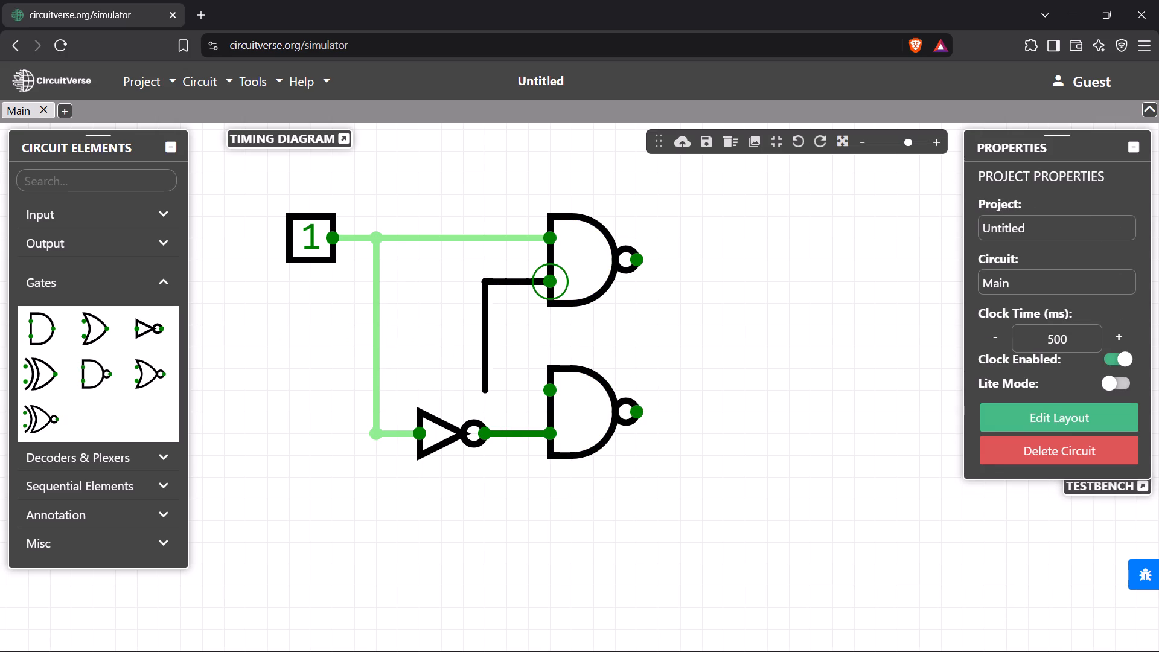
pyautogui.moveTo(496, 388); pyautogui.dragTo(505, 387)
pyautogui.click(505, 387)
pyautogui.moveTo(505, 387); pyautogui.dragTo(534, 392)
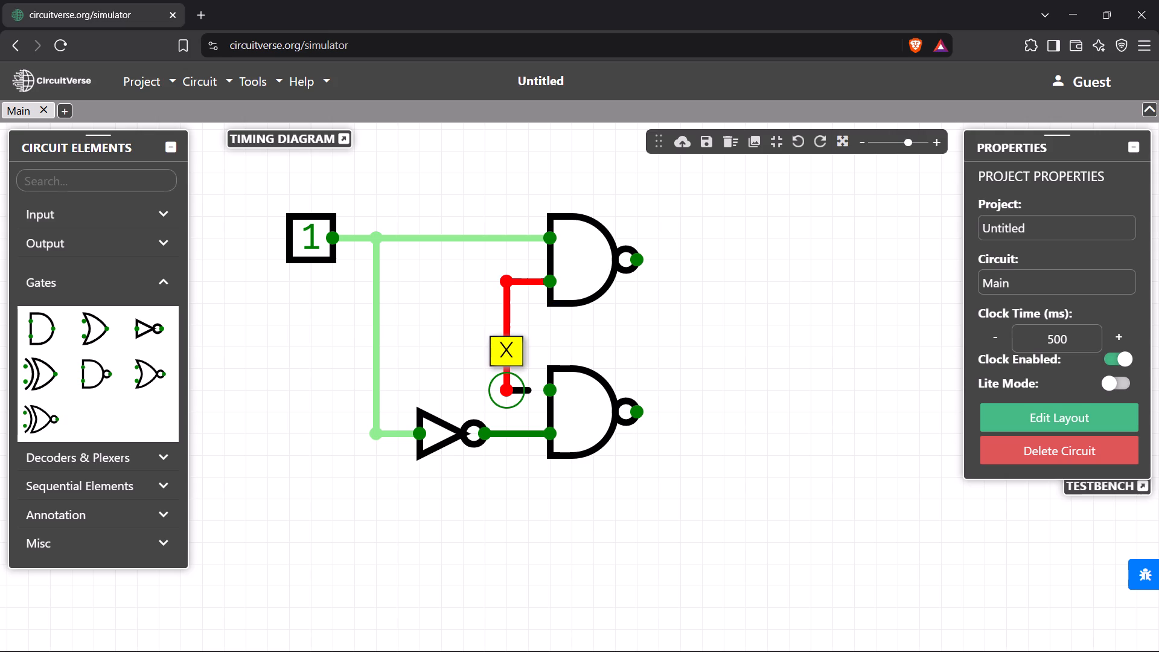
pyautogui.moveTo(534, 392); pyautogui.dragTo(550, 392)
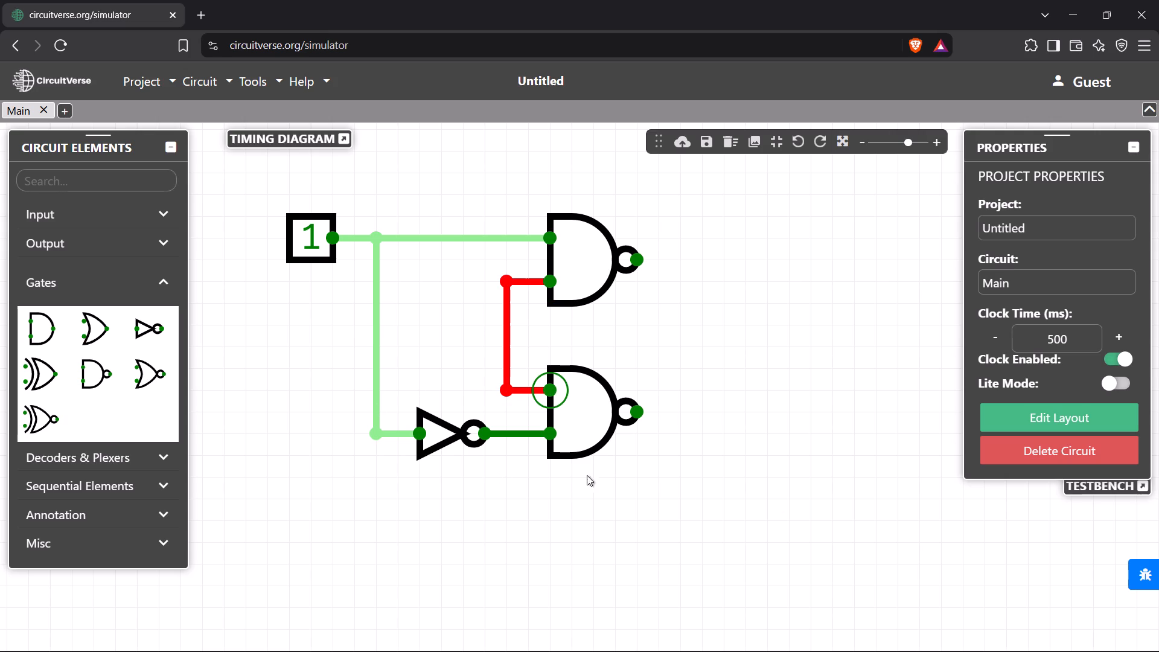
pyautogui.doubleClick(750, 495)
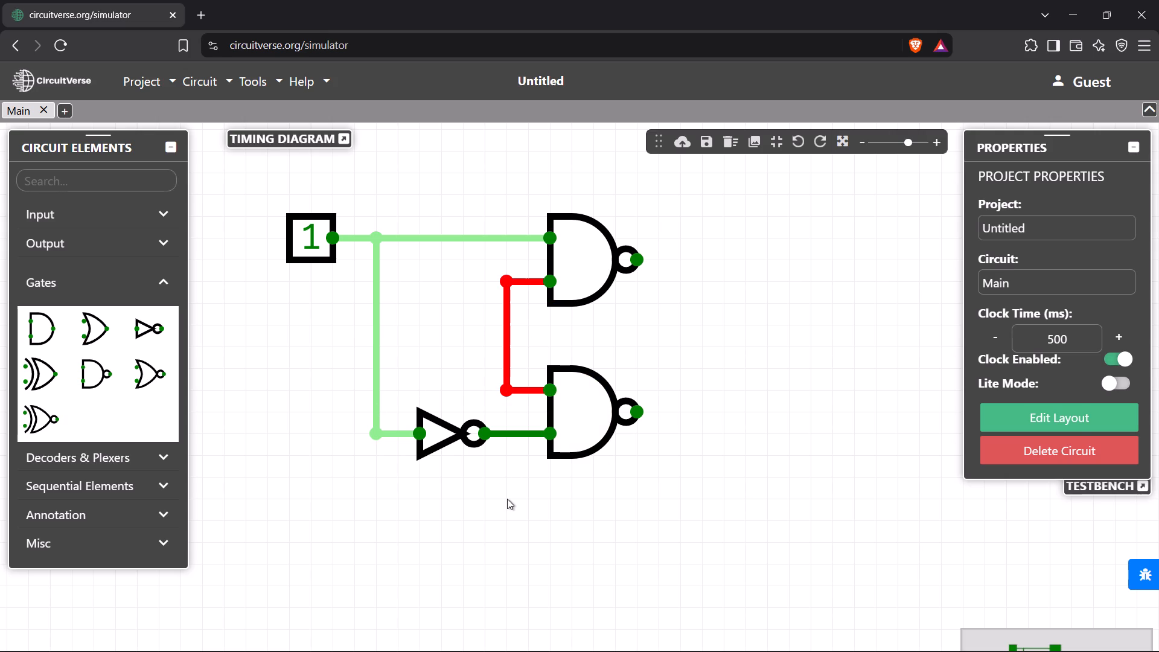
# Switch to File Explorer and examine the reference circuit image Main(11).jpeg in the Study\DLD folder on drive D, closing it when done.
pyautogui.press('super+e')
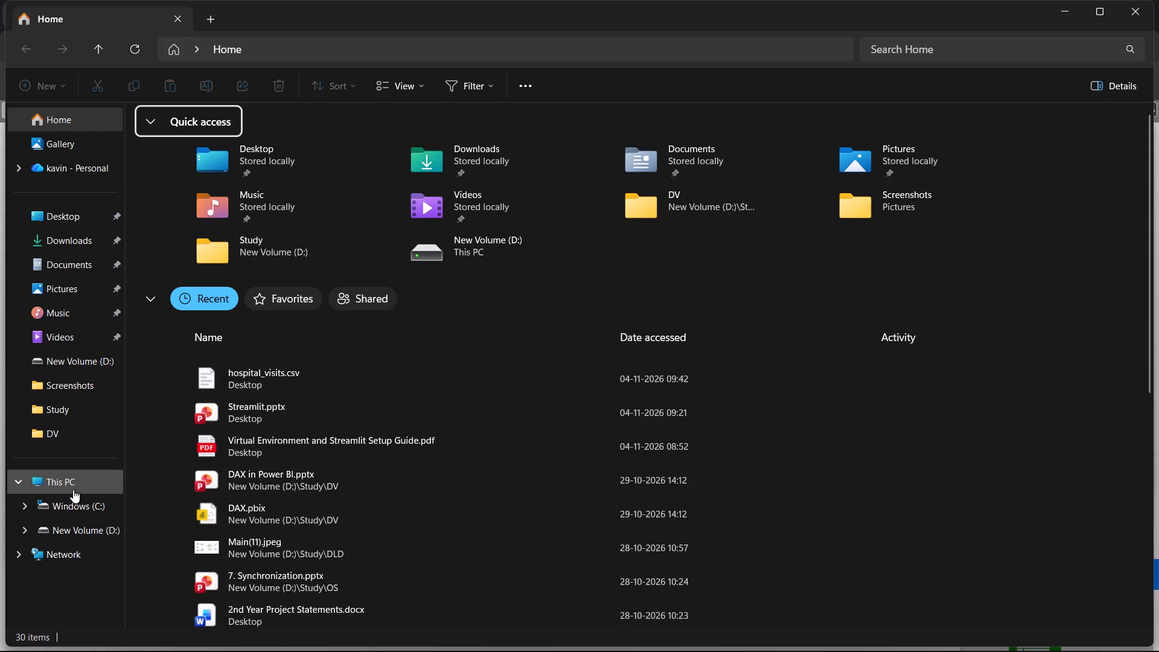
pyautogui.click(73, 490)
pyautogui.doubleClick(401, 152)
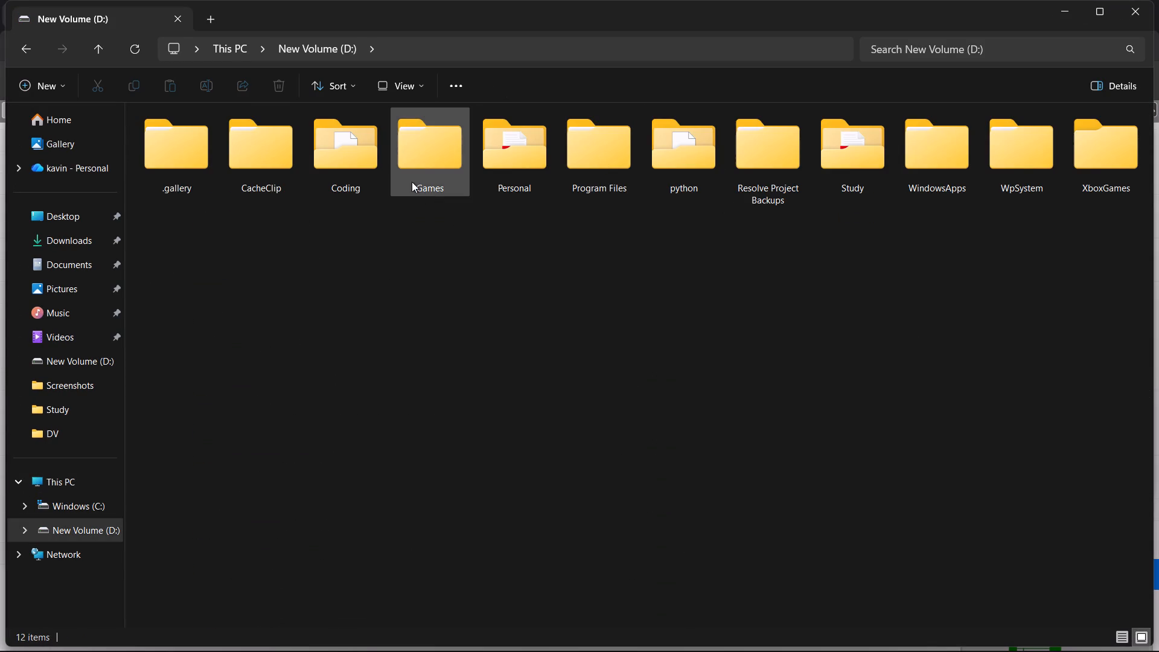
pyautogui.doubleClick(429, 152)
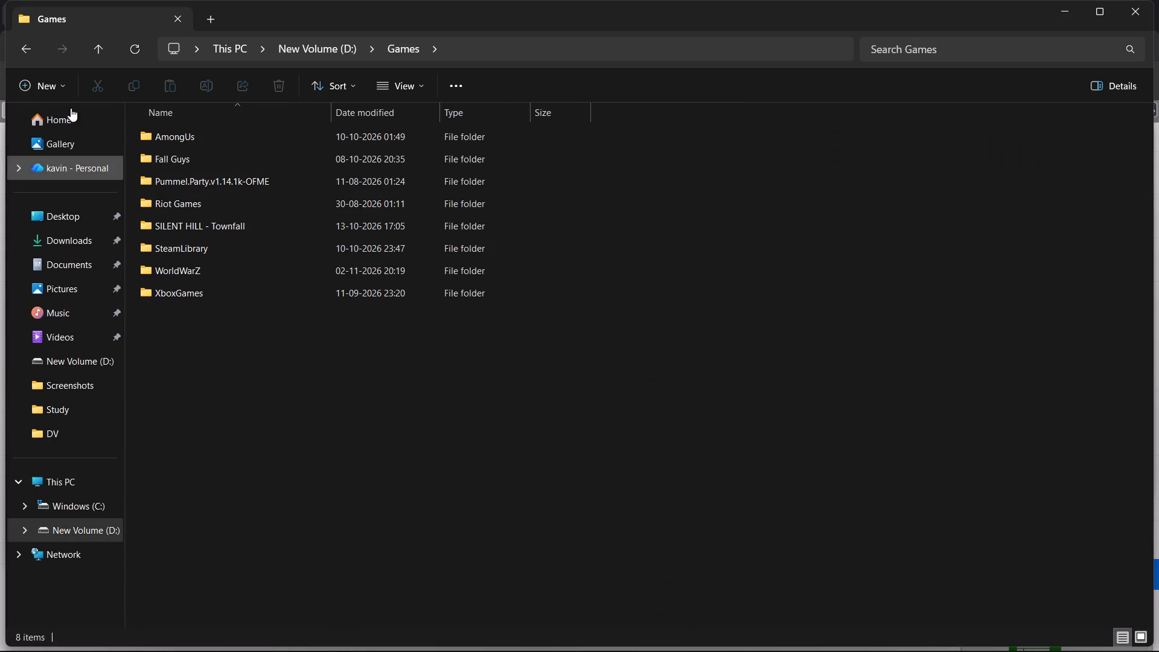
pyautogui.click(97, 54)
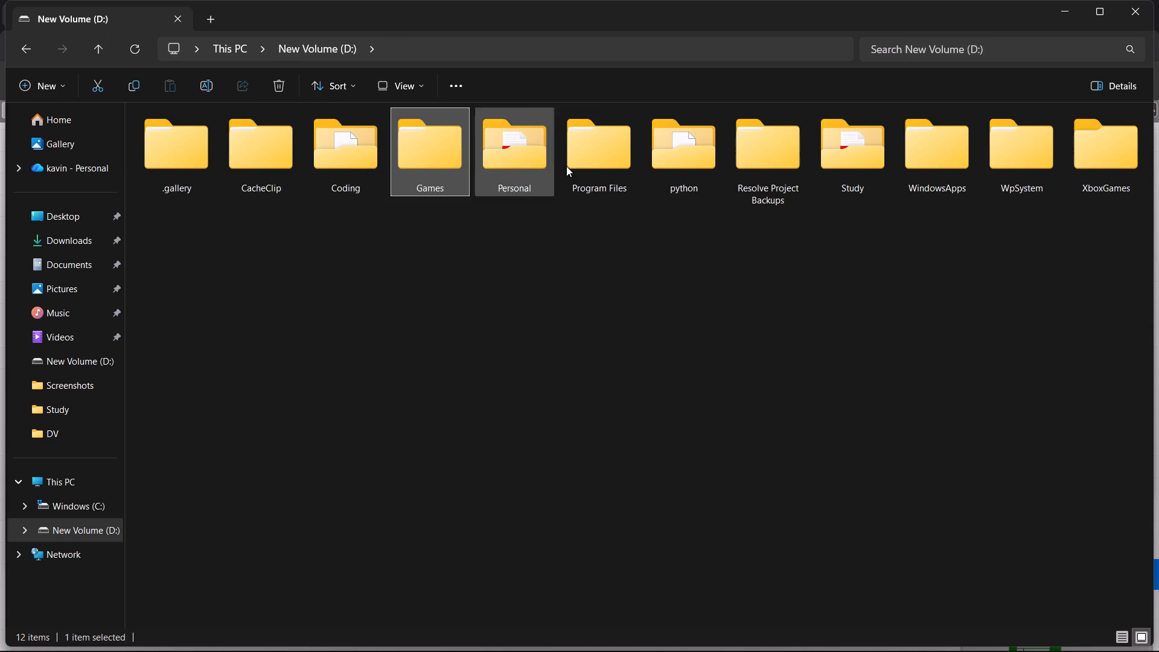
pyautogui.doubleClick(852, 148)
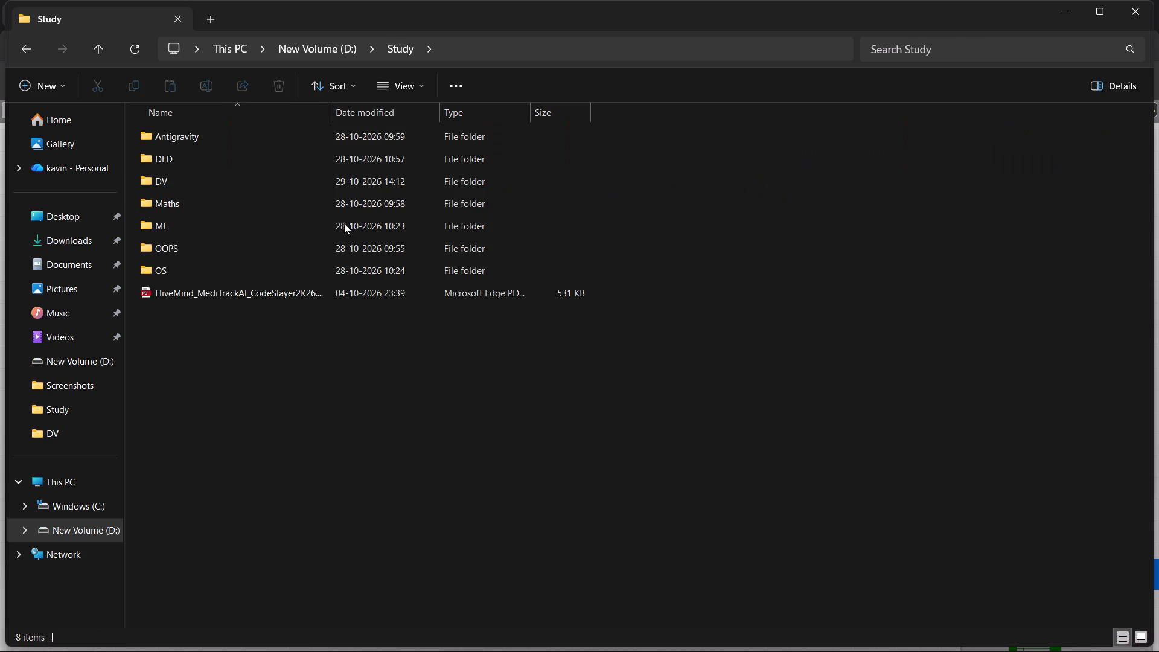
pyautogui.doubleClick(337, 162)
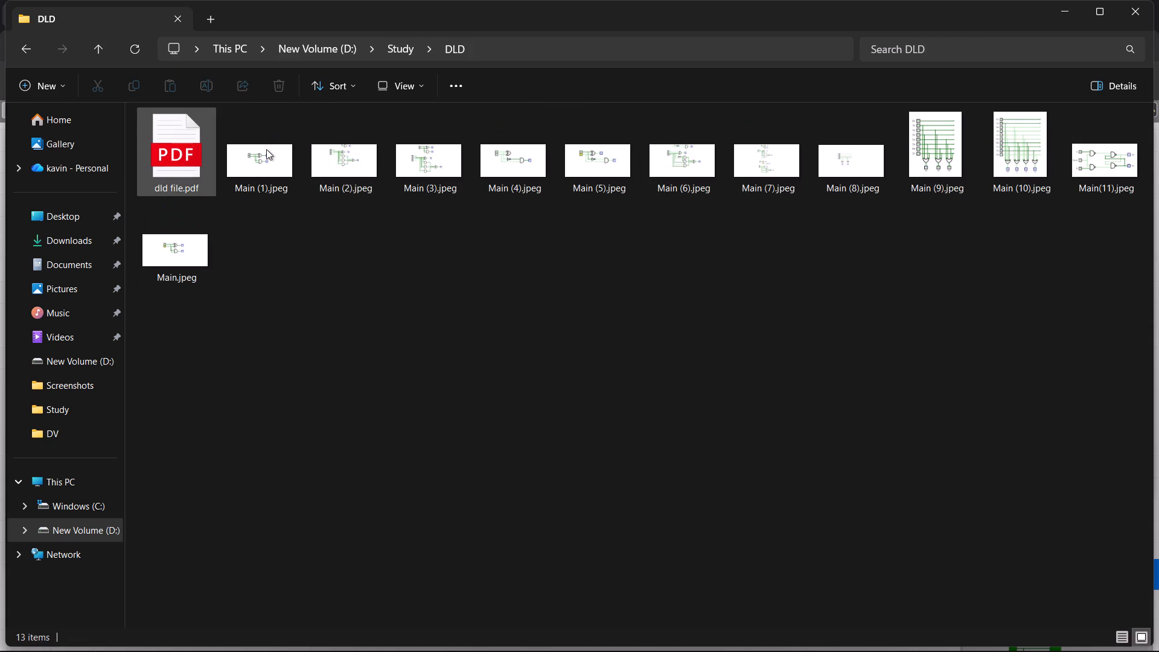
pyautogui.doubleClick(1100, 139)
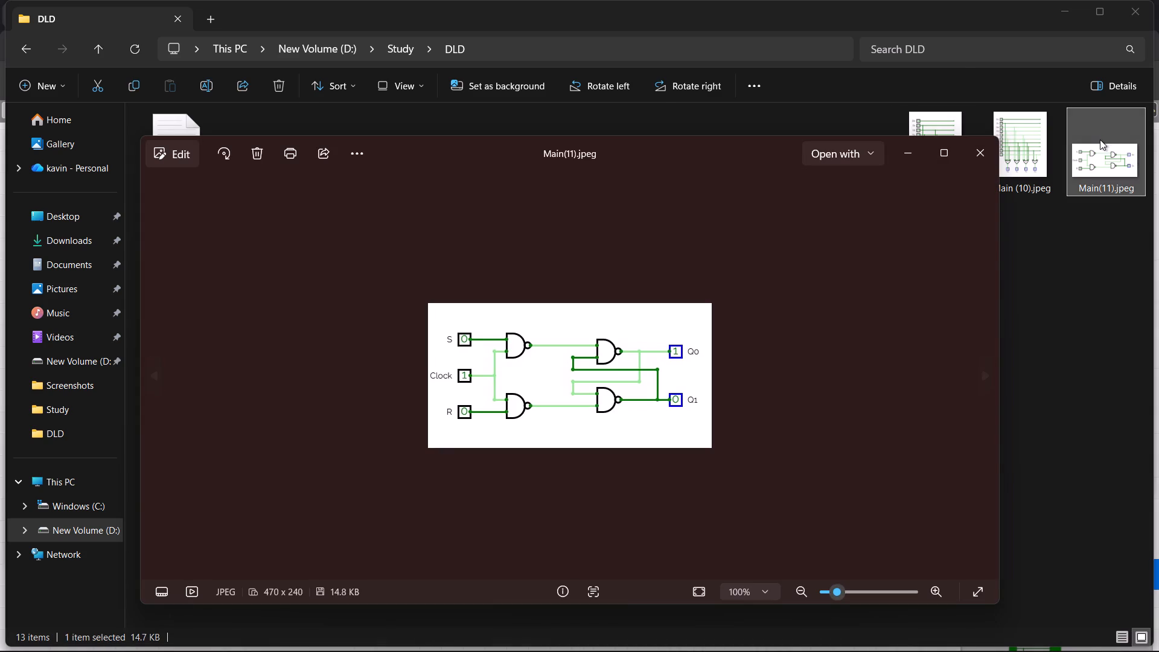
pyautogui.click(988, 146)
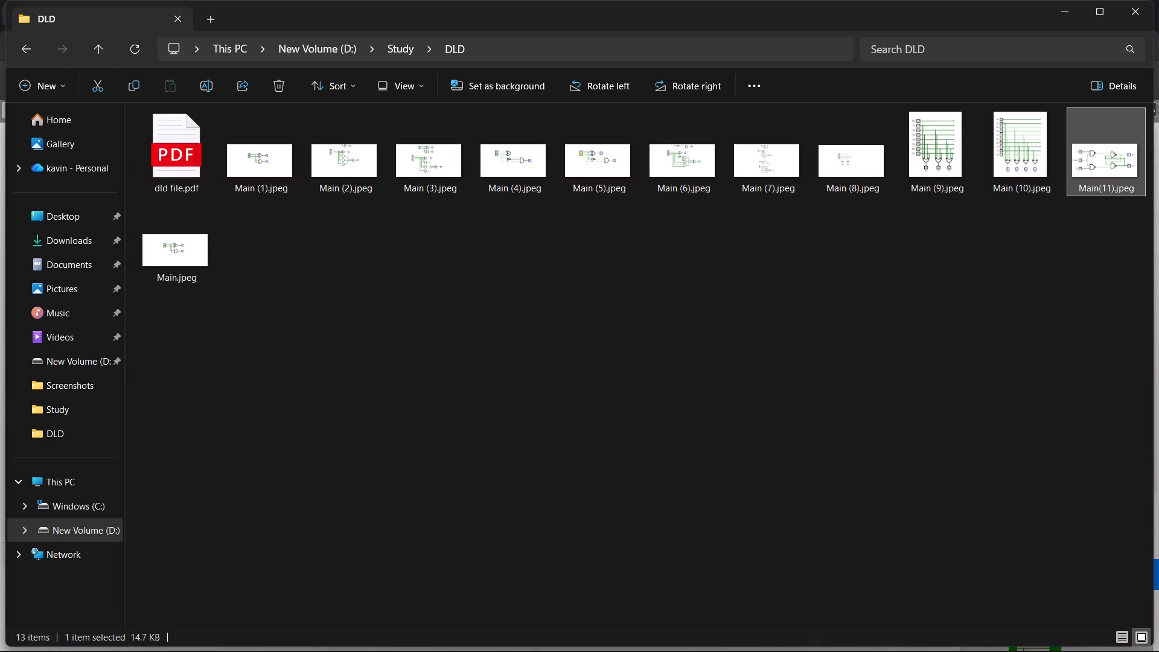
pyautogui.click(1143, 11)
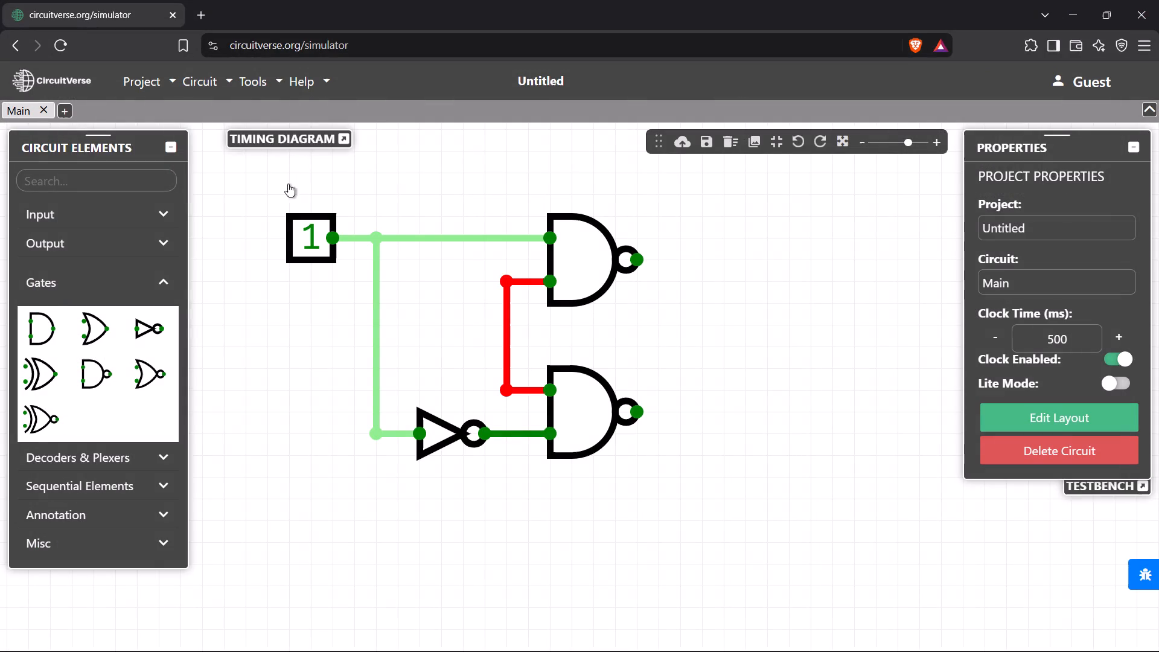
# Toggle the circuit's input to 0 and label it D.
pyautogui.click(305, 240)
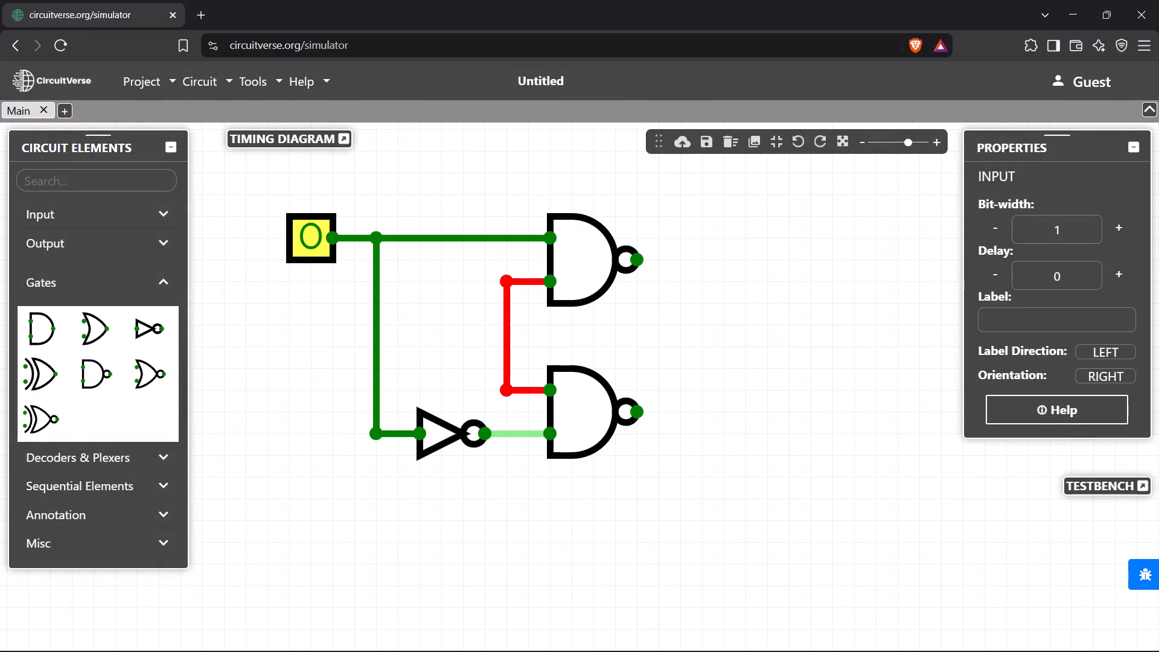
pyautogui.click(1000, 313)
pyautogui.hotkey('shift', 'd')
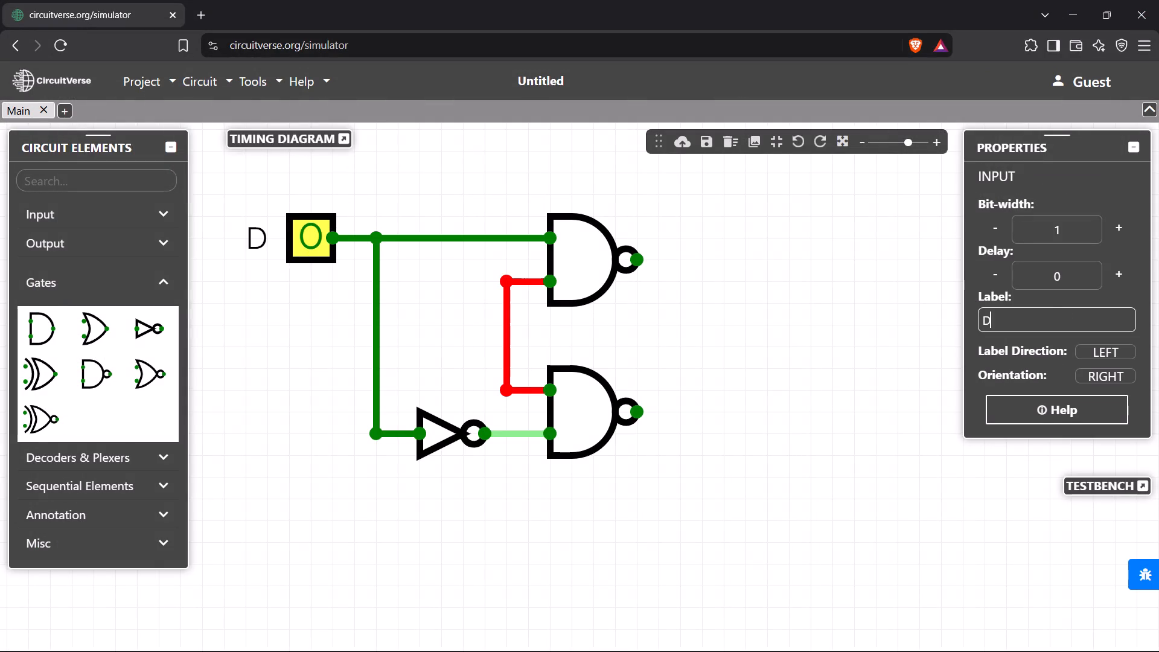
pyautogui.click(774, 388)
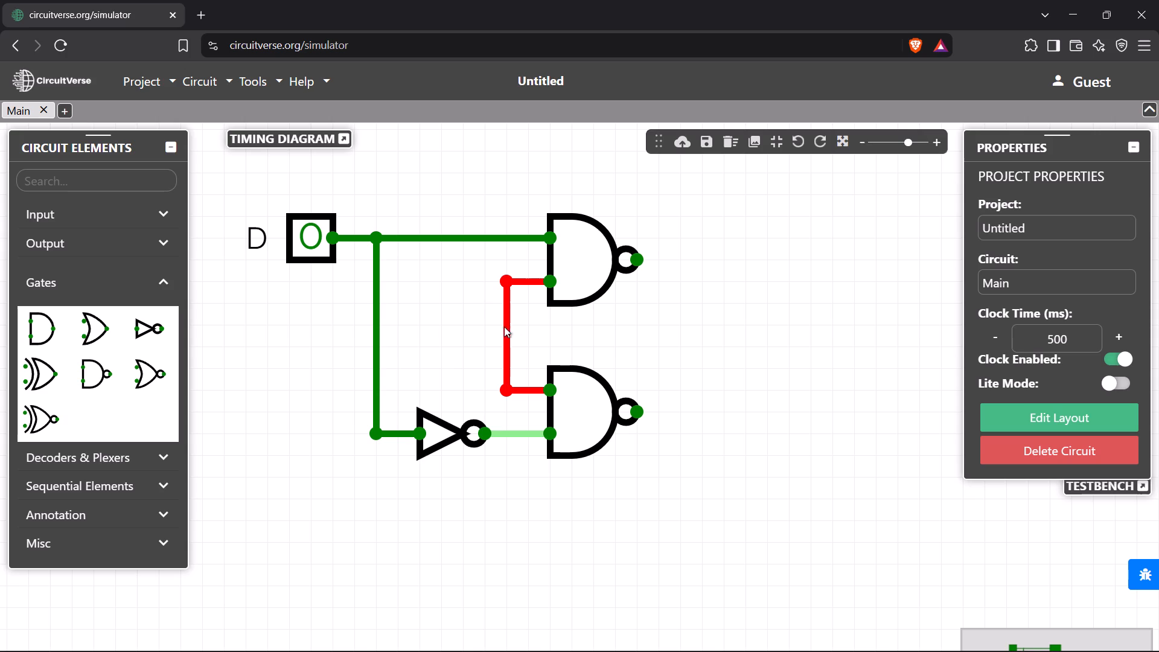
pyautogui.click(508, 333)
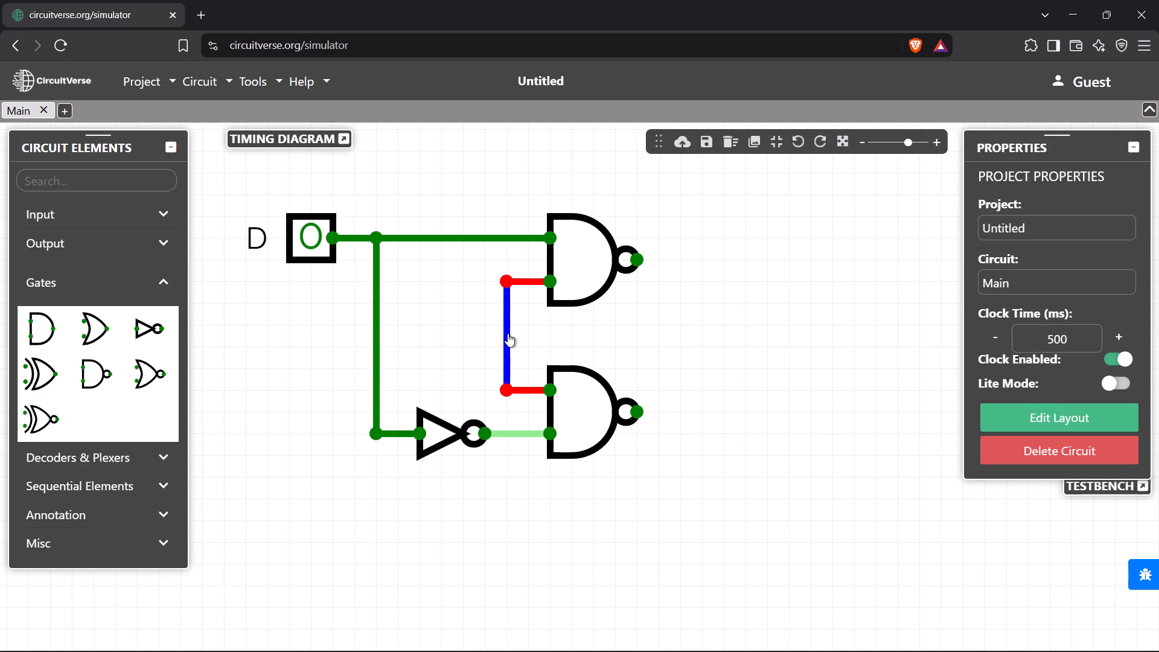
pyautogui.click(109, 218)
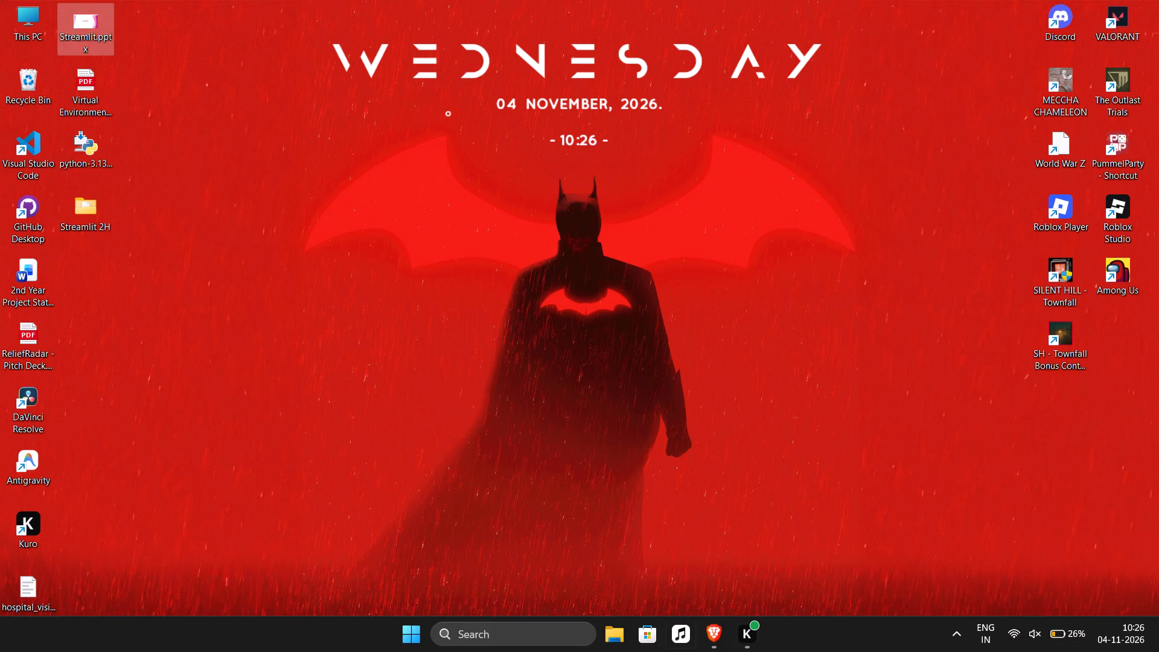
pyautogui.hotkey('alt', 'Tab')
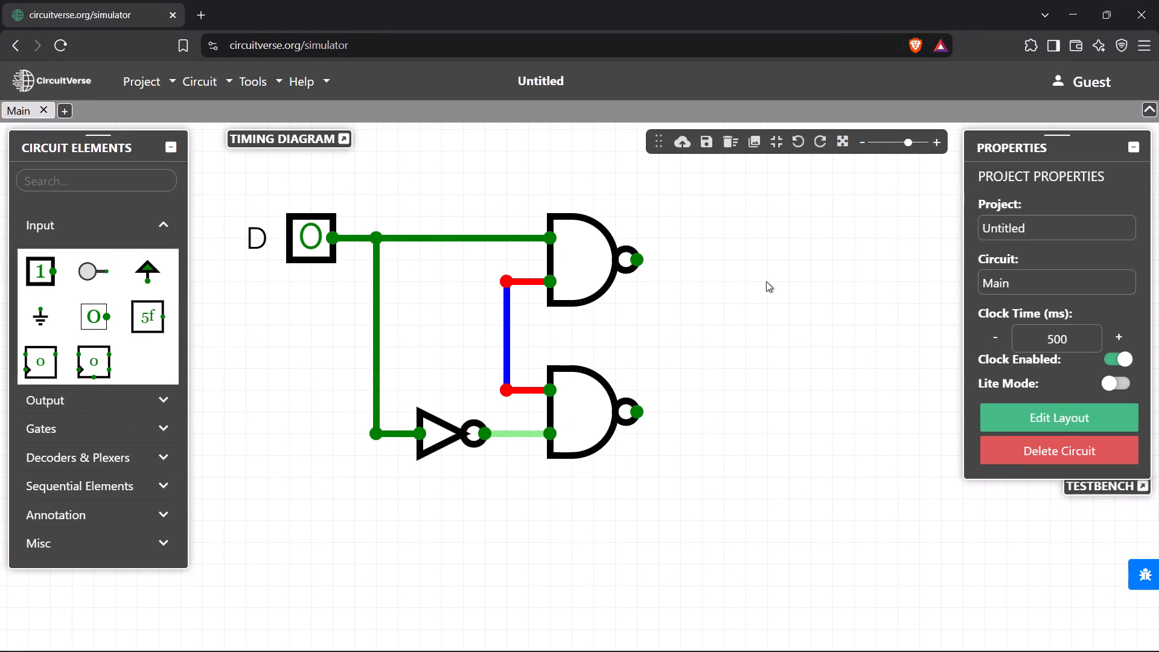
# Draw horizontal wires from the outputs of both NAND gates so their ends align vertically.
pyautogui.moveTo(643, 257); pyautogui.dragTo(773, 260)
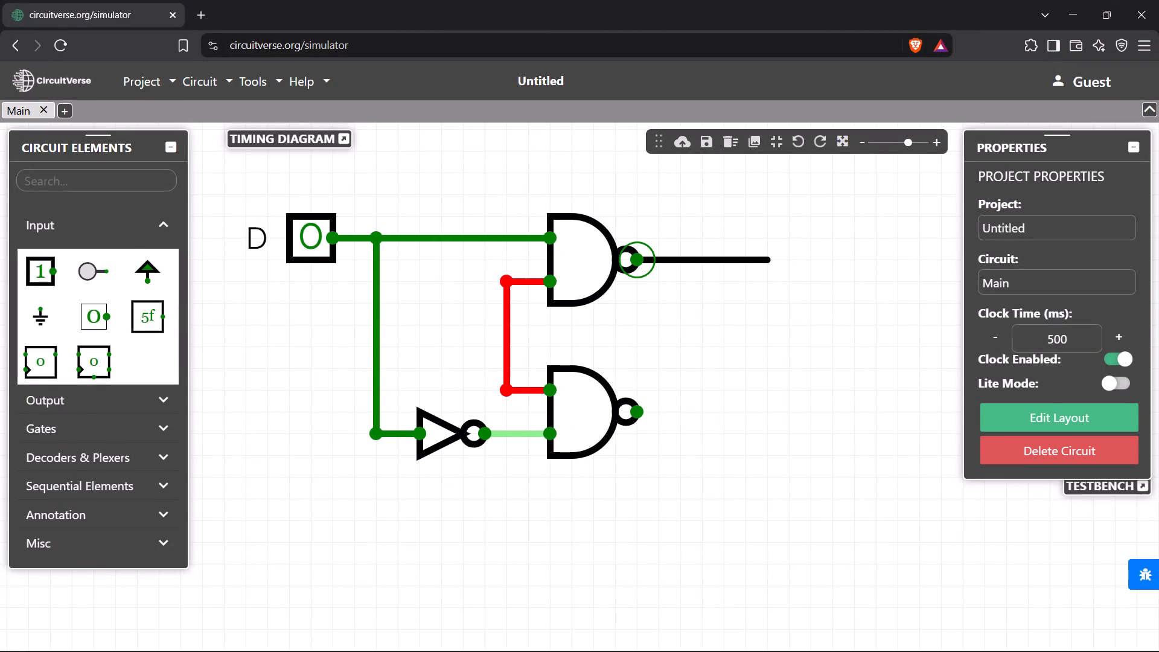
pyautogui.moveTo(773, 260); pyautogui.dragTo(766, 259)
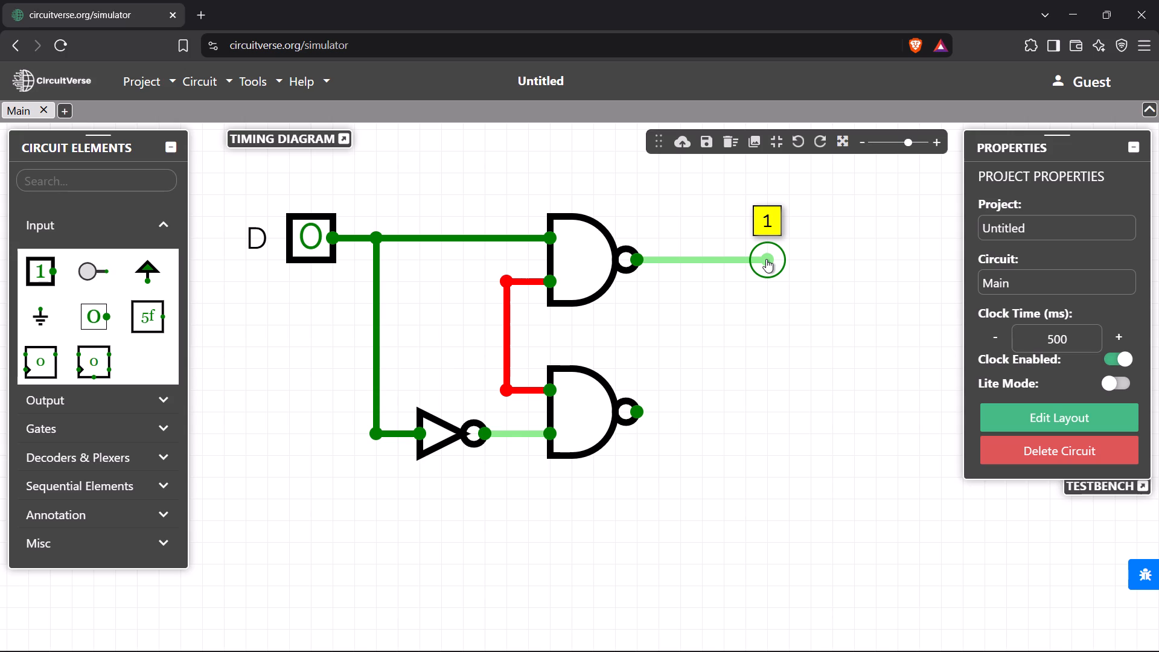
pyautogui.moveTo(639, 415); pyautogui.dragTo(764, 413)
pyautogui.click(764, 413)
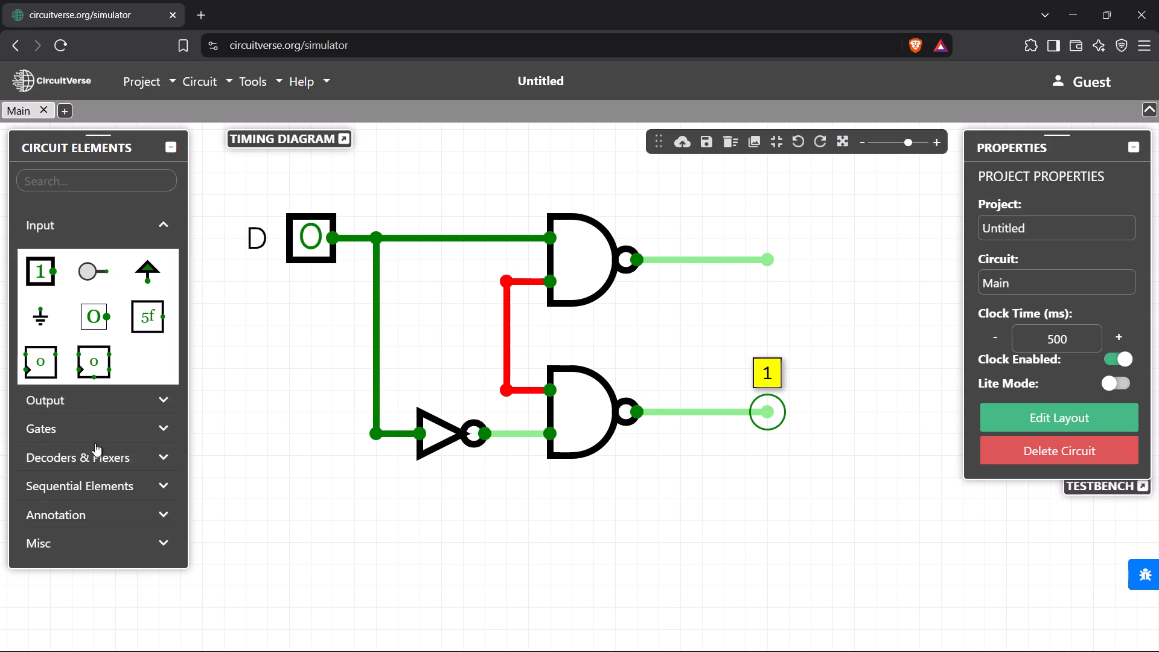
# Place a second pair of NAND gates, joining the lower wire to one's lower input and the upper wire to the other's upper input.
pyautogui.click(110, 418)
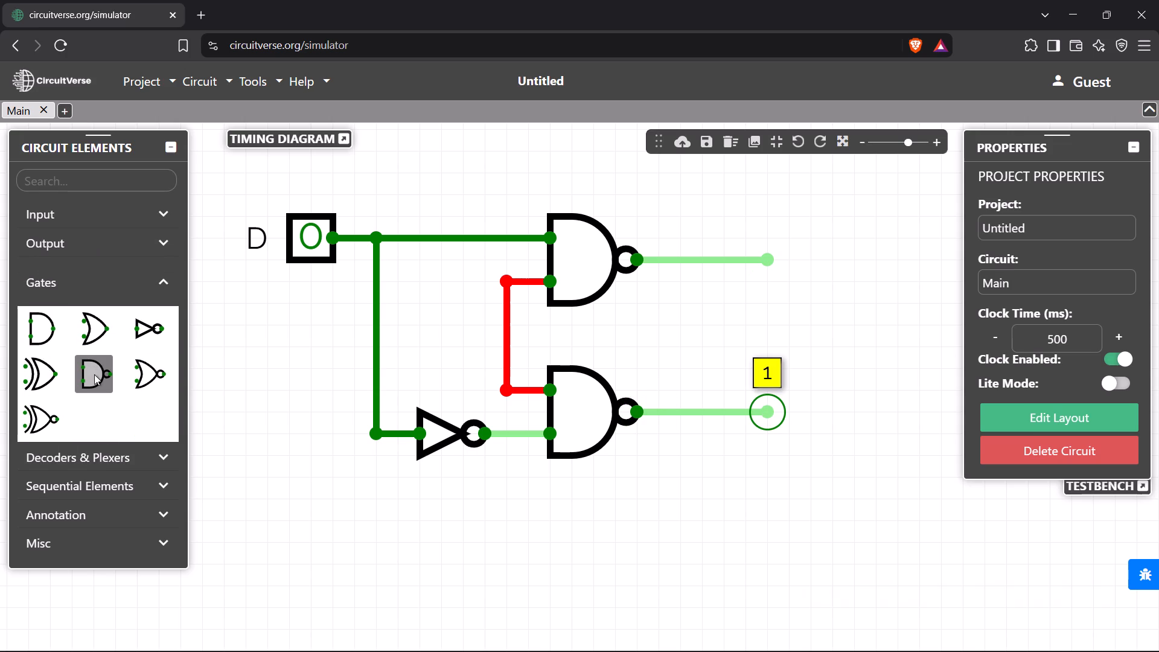
pyautogui.click(94, 374)
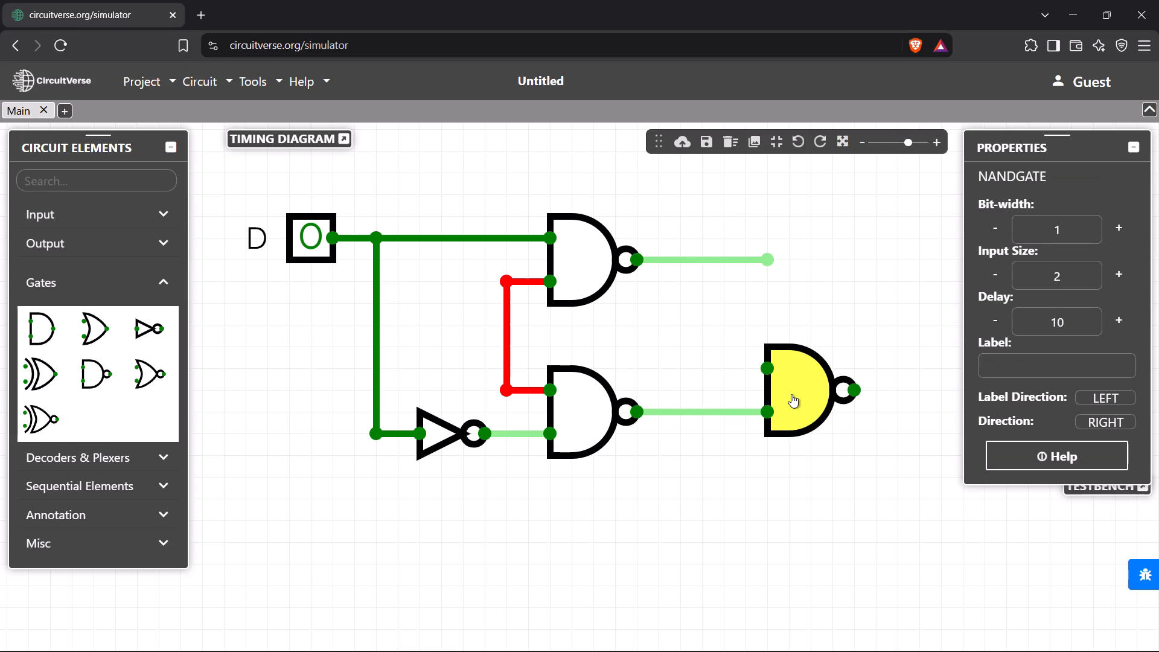
pyautogui.click(791, 394)
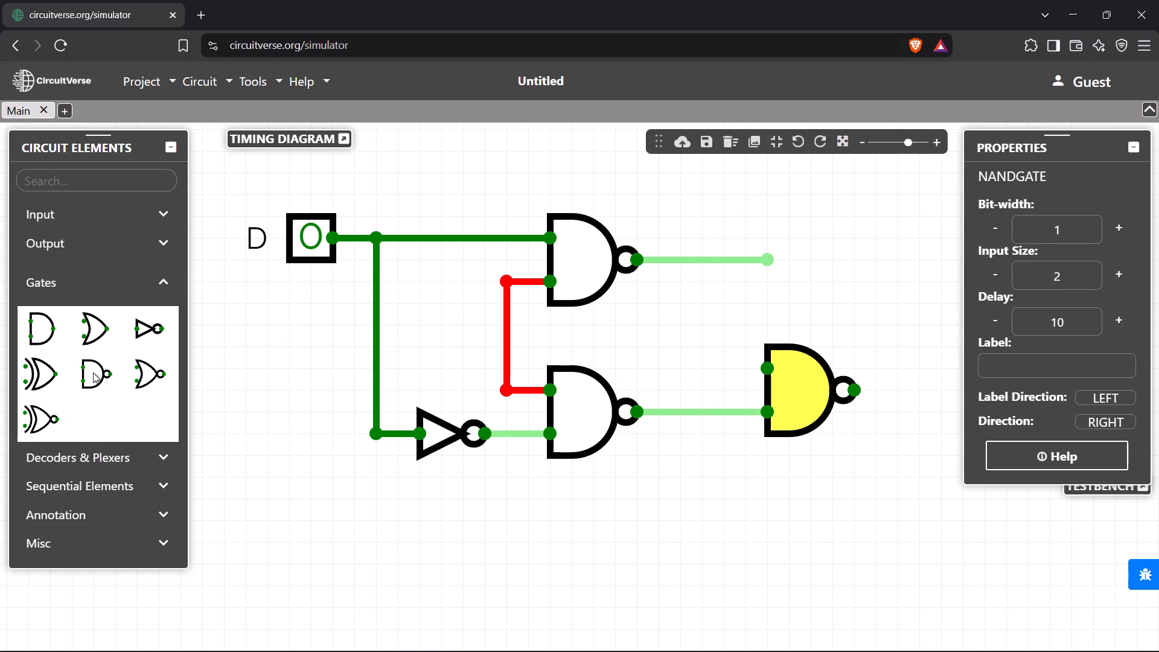
pyautogui.click(101, 376)
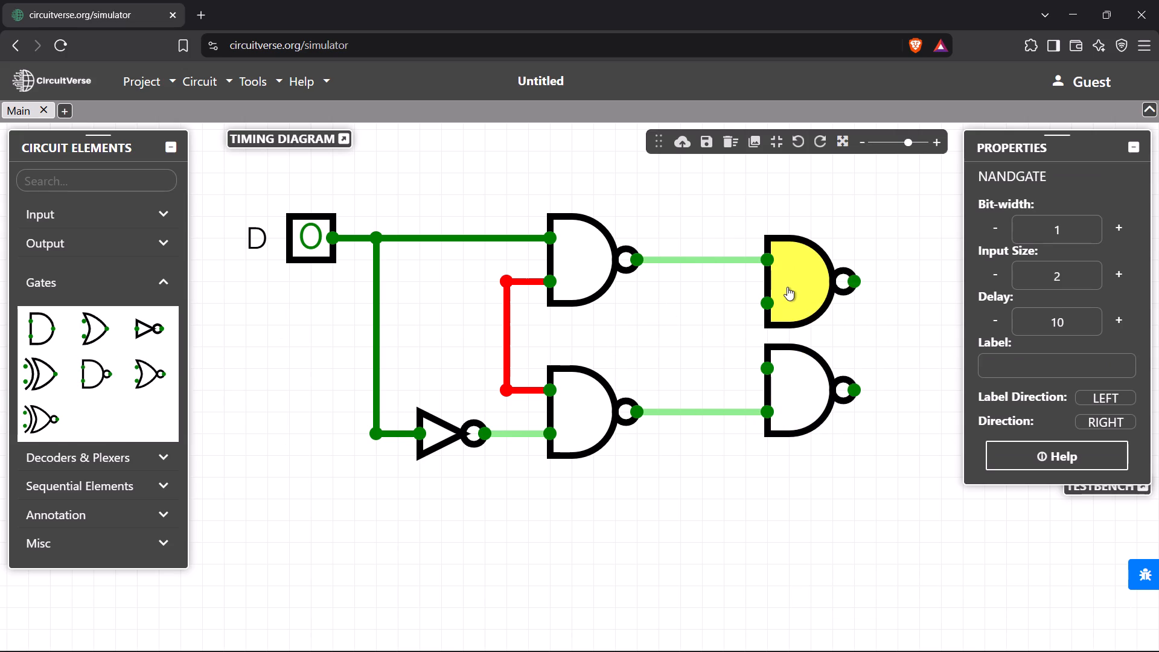
pyautogui.click(787, 287)
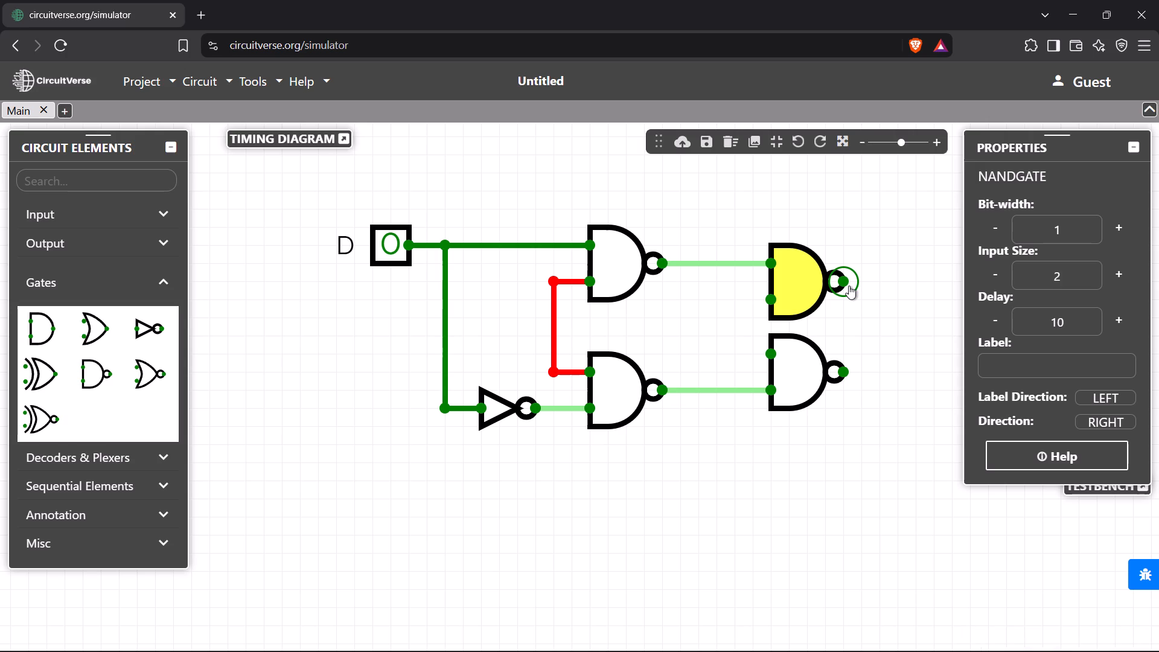
# Draw horizontal output wires of equal length from both second-stage NAND gates.
pyautogui.moveTo(849, 286); pyautogui.dragTo(937, 279)
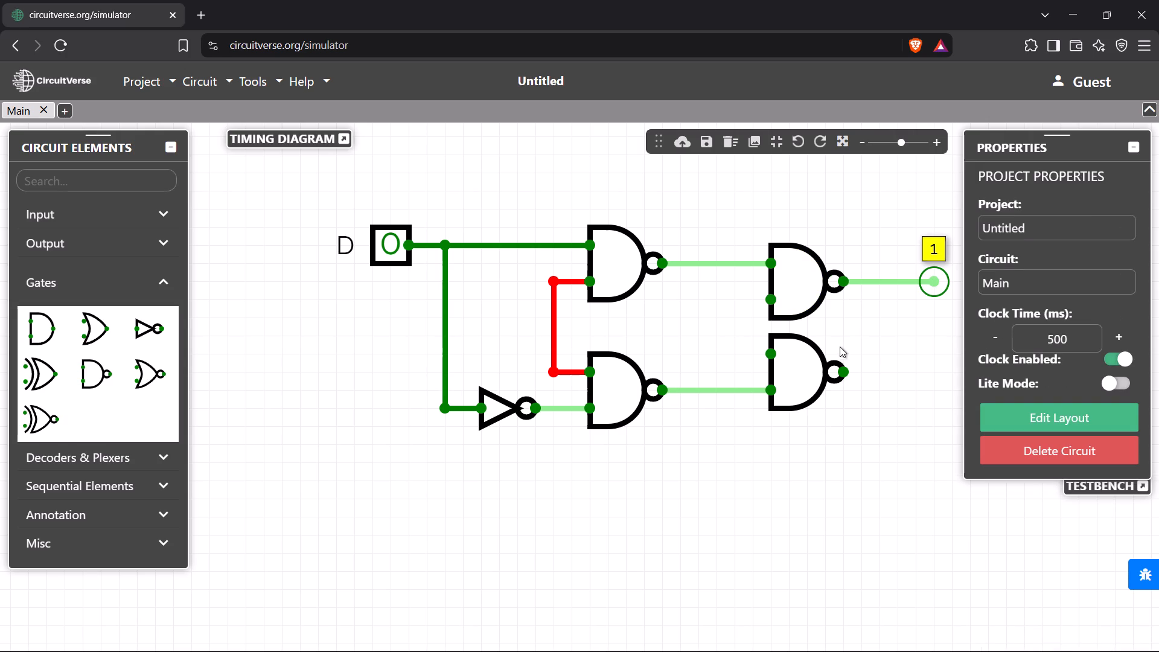
pyautogui.moveTo(843, 372); pyautogui.dragTo(939, 371)
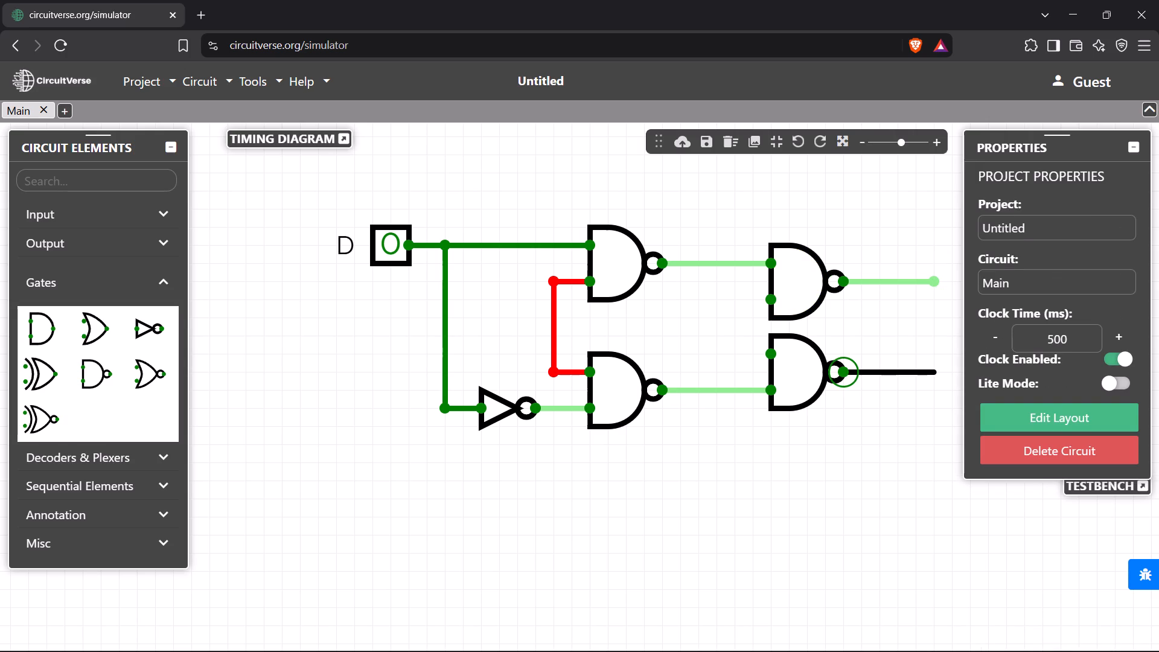
pyautogui.moveTo(939, 371); pyautogui.dragTo(938, 371)
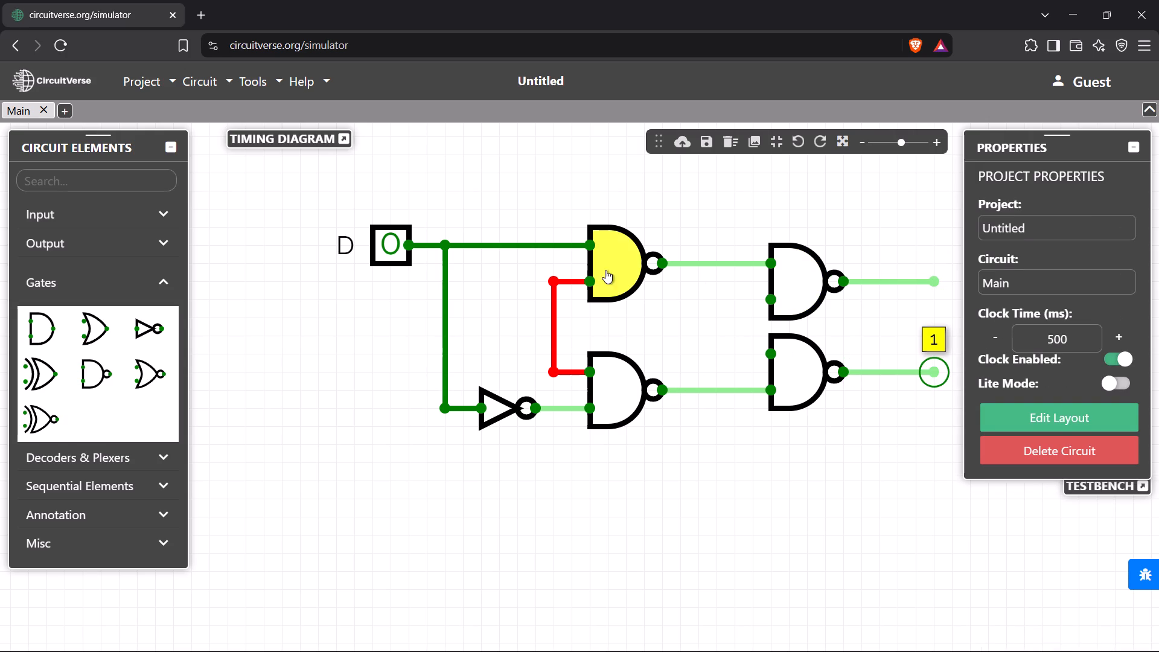
# Move the lower first-stage NAND gate and the NOT gate further down, keeping the NOT output level with the NAND's lower input.
pyautogui.moveTo(616, 398); pyautogui.dragTo(607, 430)
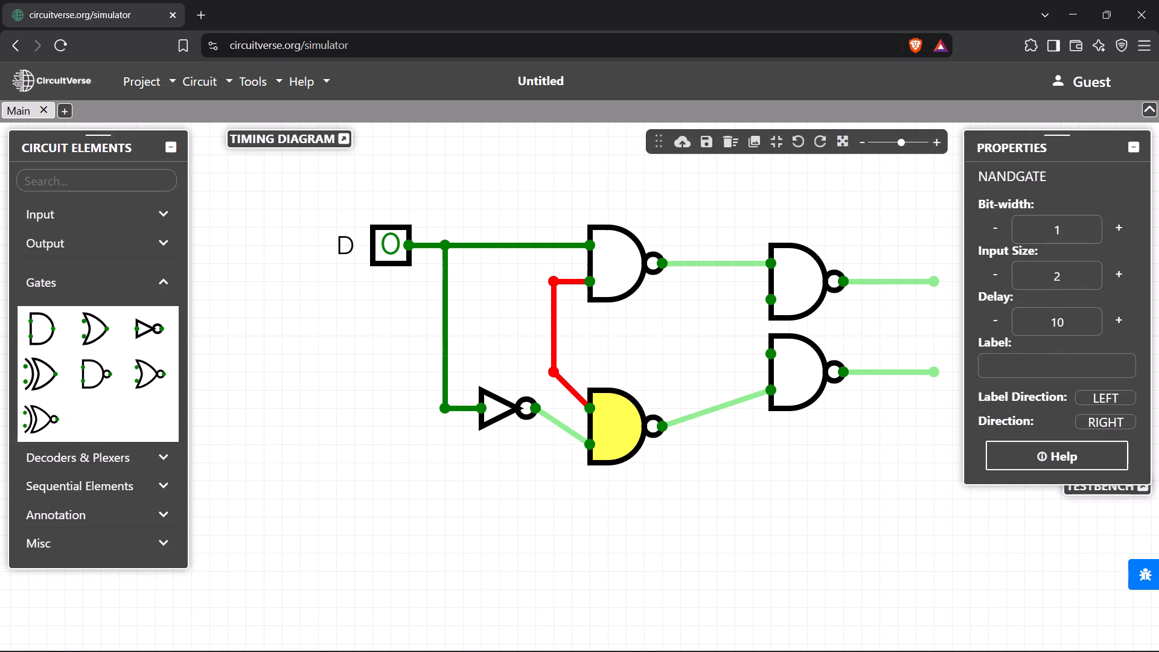
pyautogui.moveTo(607, 430); pyautogui.dragTo(601, 442)
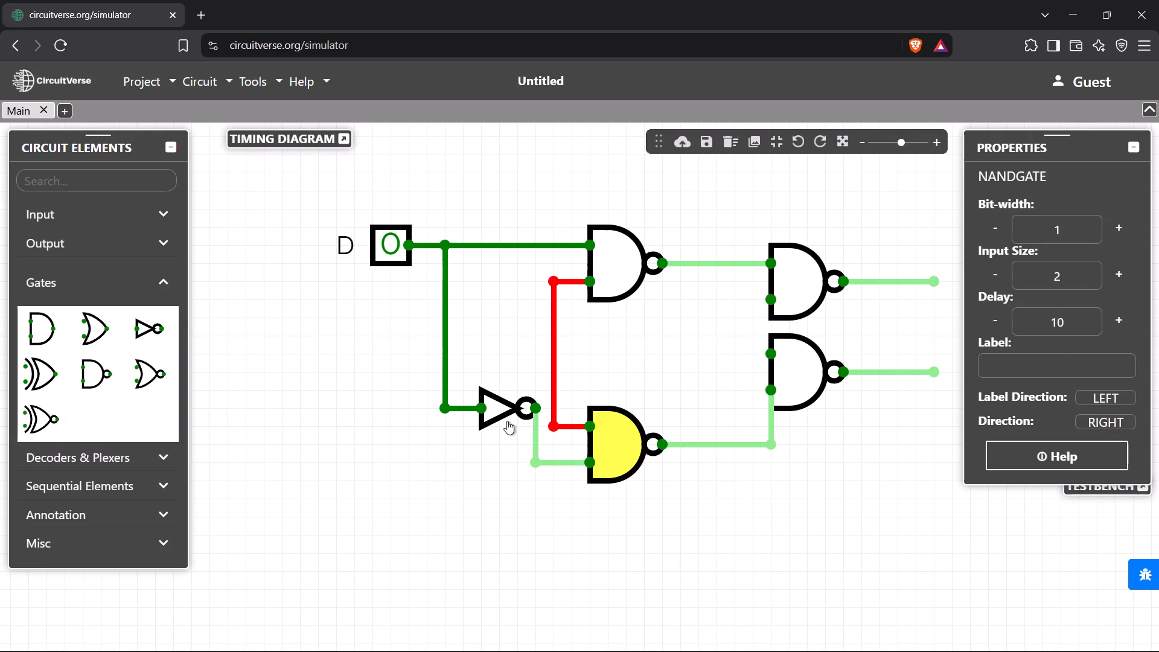
pyautogui.moveTo(494, 409); pyautogui.dragTo(488, 457)
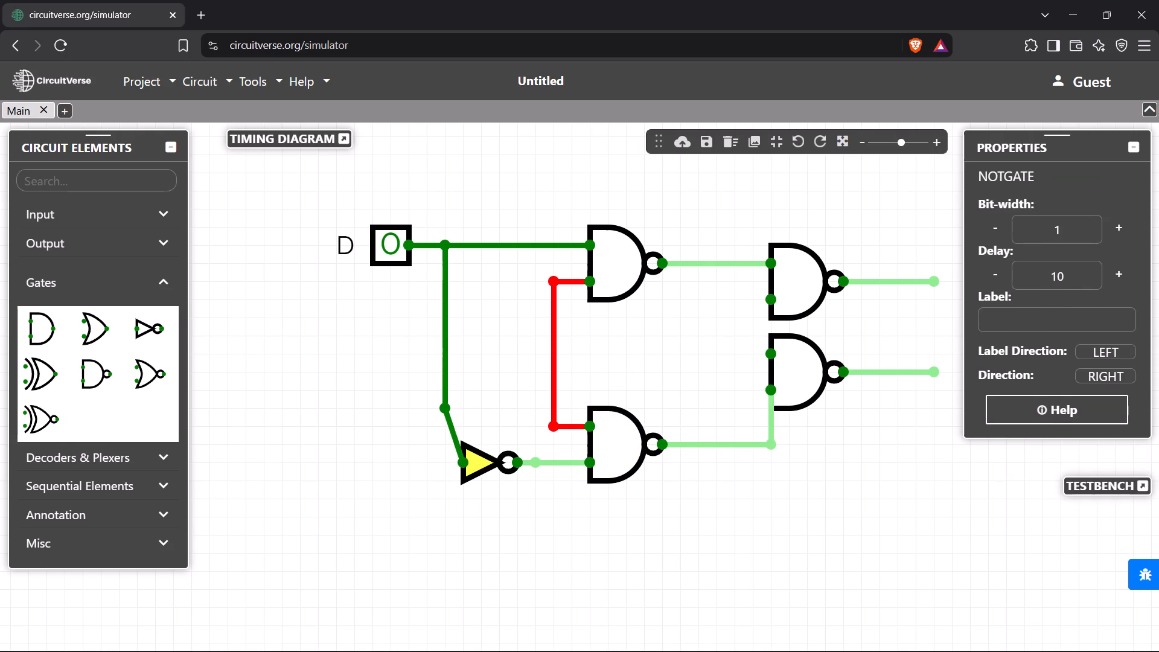
pyautogui.moveTo(488, 457); pyautogui.dragTo(493, 454)
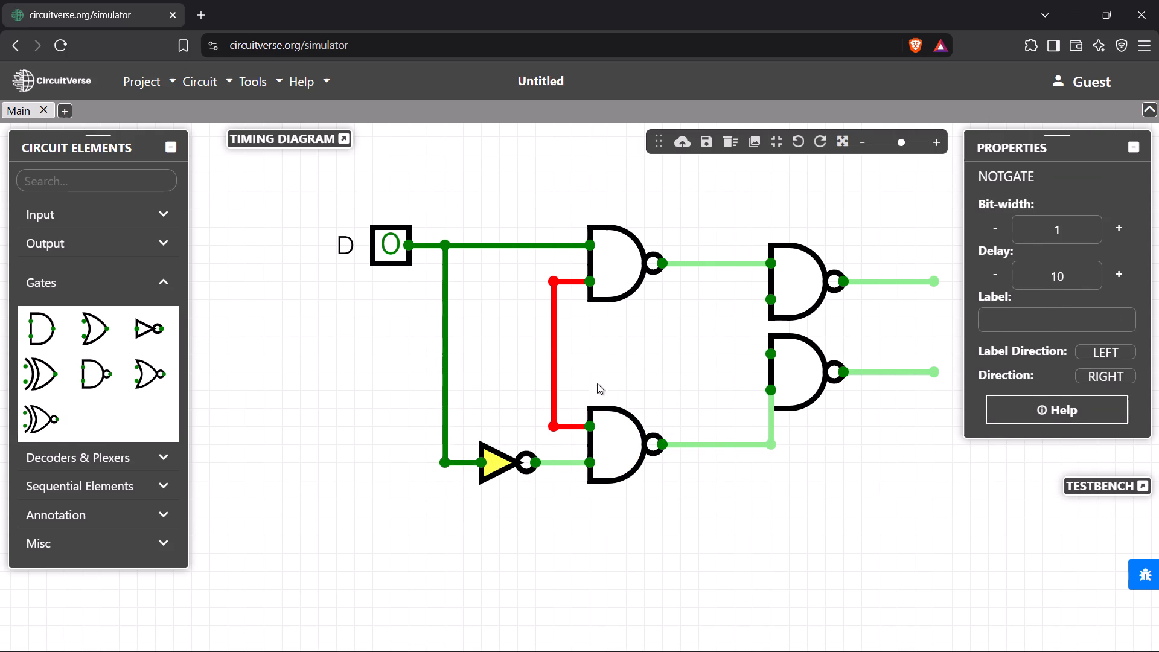
# Move the lower second-stage NAND gate down level with its incoming wire, and straighten its output wire.
pyautogui.moveTo(796, 363); pyautogui.dragTo(800, 421)
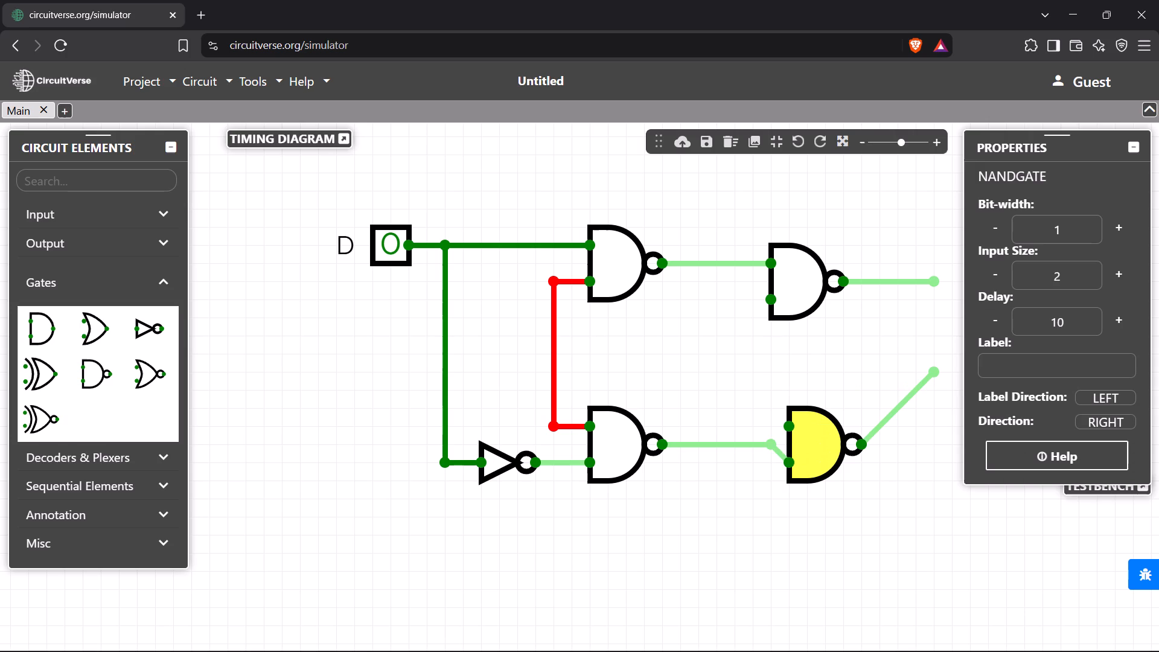
pyautogui.moveTo(800, 421); pyautogui.dragTo(784, 414)
pyautogui.click(784, 414)
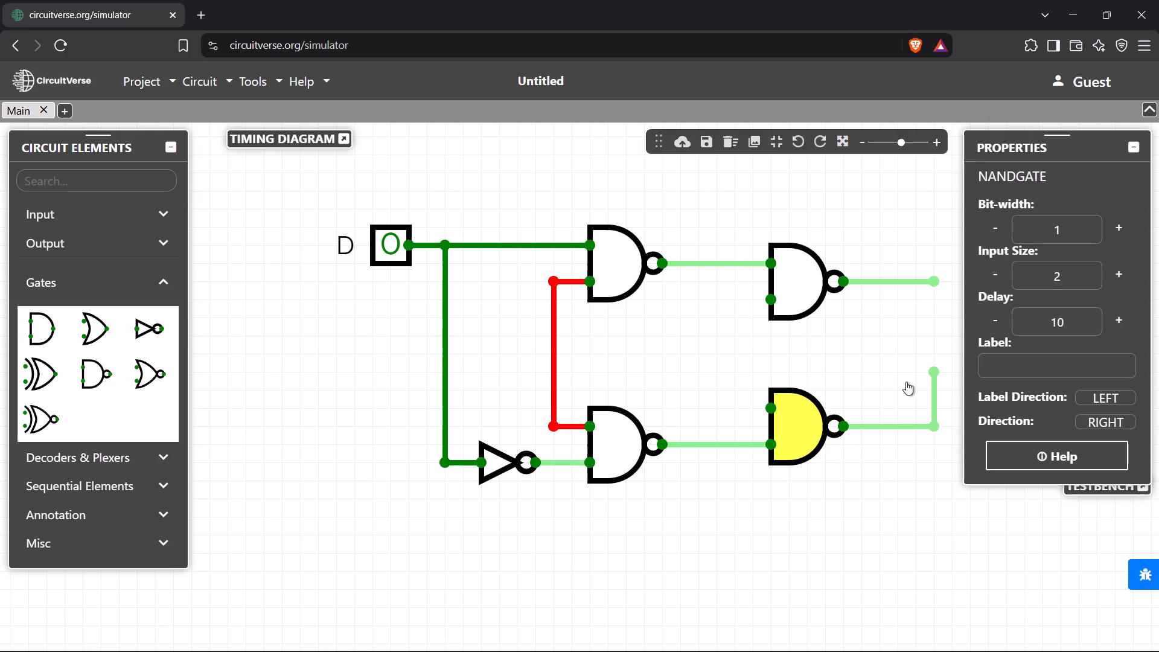
pyautogui.moveTo(936, 371); pyautogui.dragTo(937, 429)
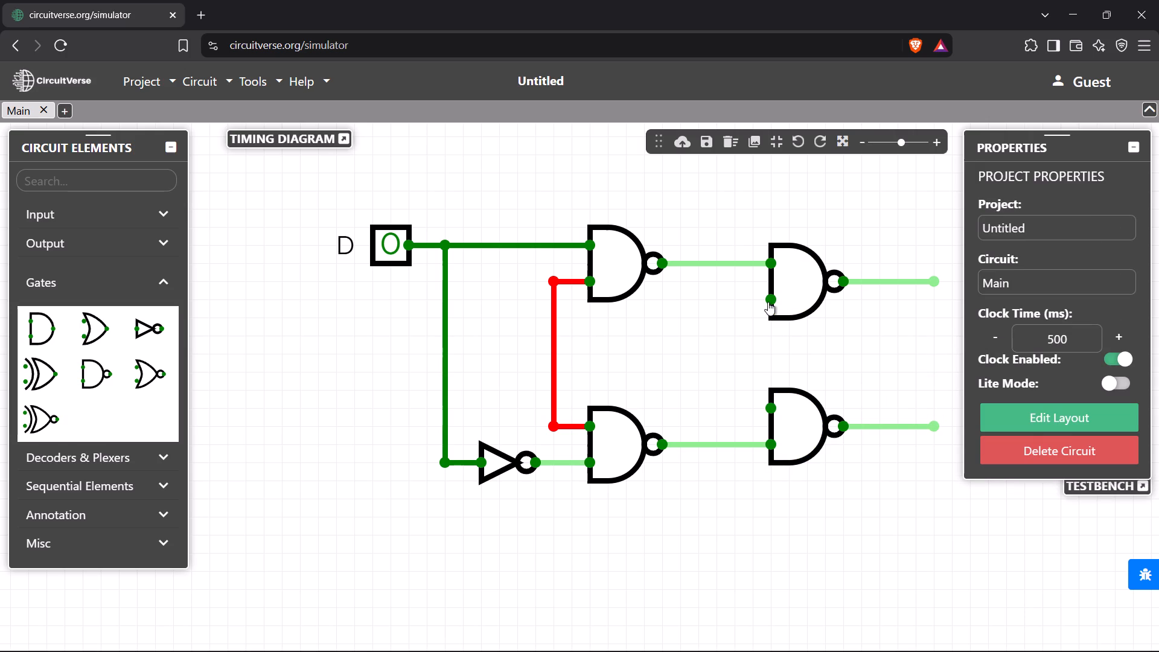
# Wire the upper second-stage NAND's lower input around between the two gates to the lower second-stage NAND's output wire.
pyautogui.moveTo(768, 302); pyautogui.dragTo(750, 302)
pyautogui.moveTo(750, 302); pyautogui.dragTo(725, 304)
pyautogui.click(725, 304)
pyautogui.moveTo(713, 302); pyautogui.dragTo(721, 340)
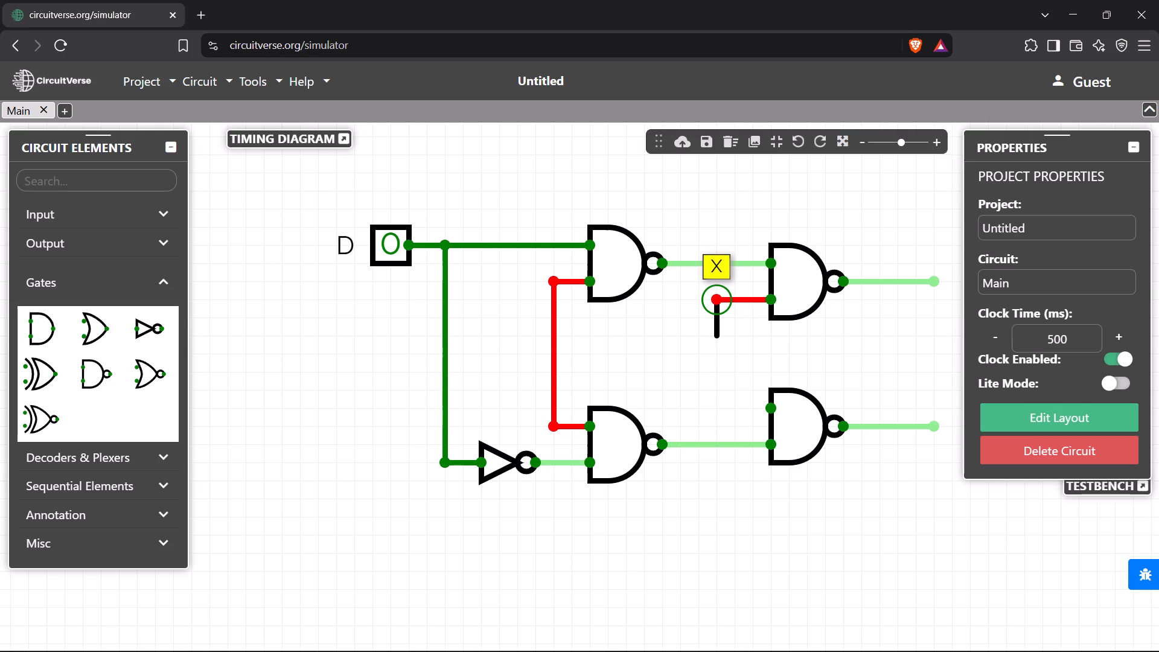
pyautogui.moveTo(721, 340); pyautogui.dragTo(852, 338)
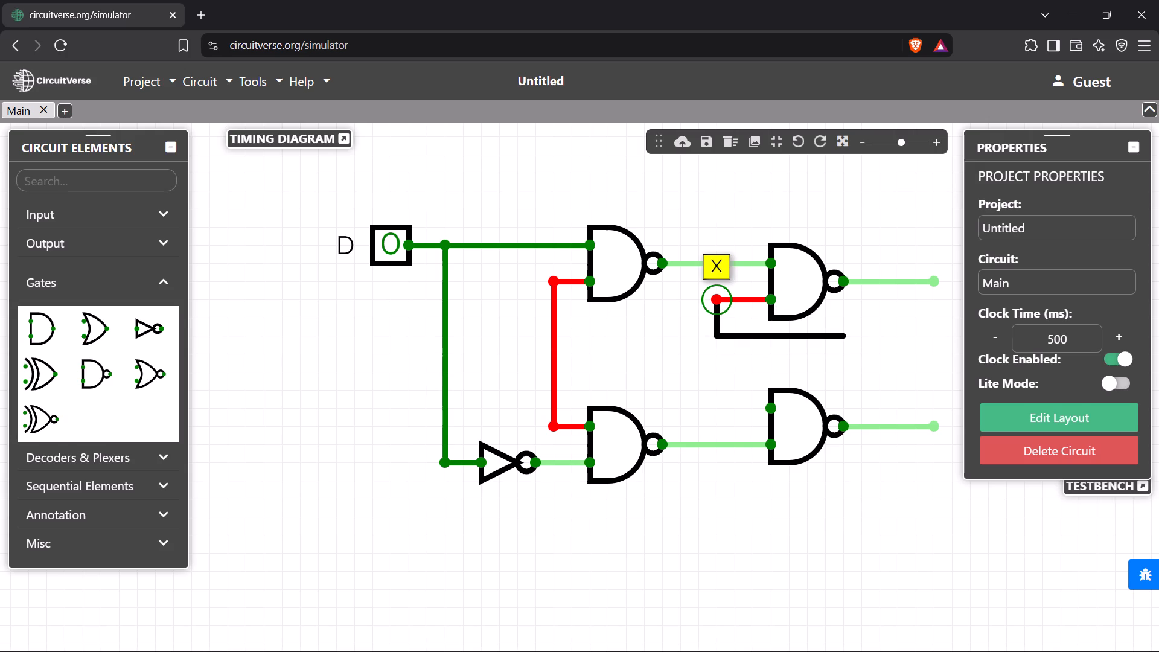
pyautogui.moveTo(852, 338); pyautogui.dragTo(873, 336)
pyautogui.click(873, 336)
pyautogui.moveTo(878, 339); pyautogui.dragTo(887, 426)
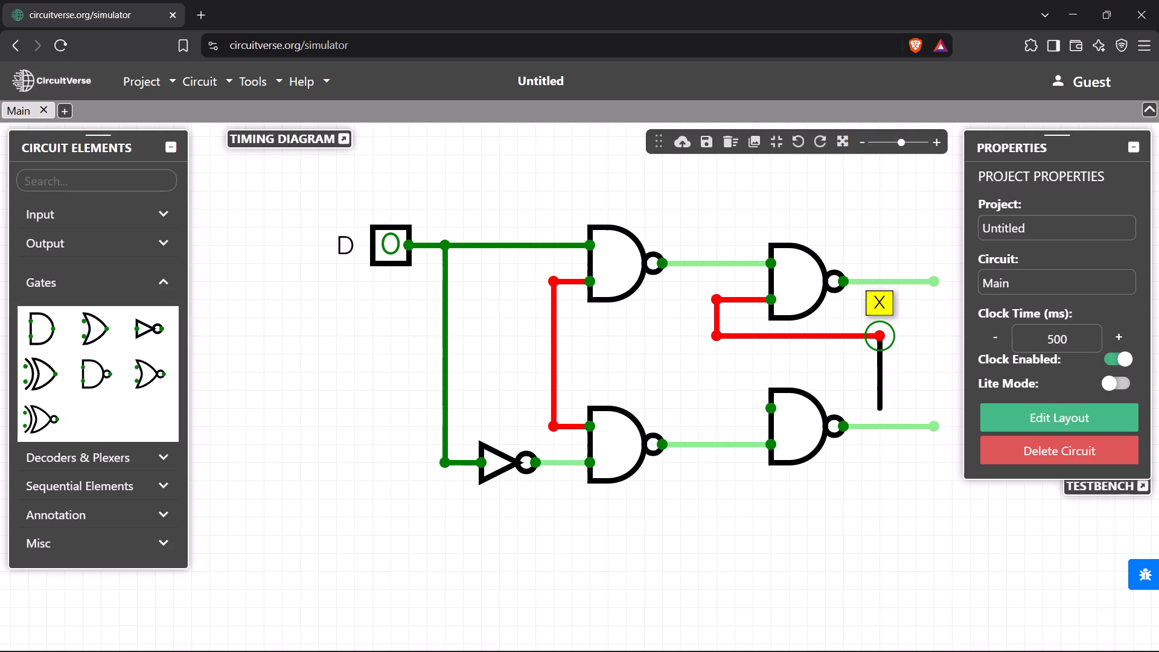
pyautogui.moveTo(887, 426); pyautogui.dragTo(886, 426)
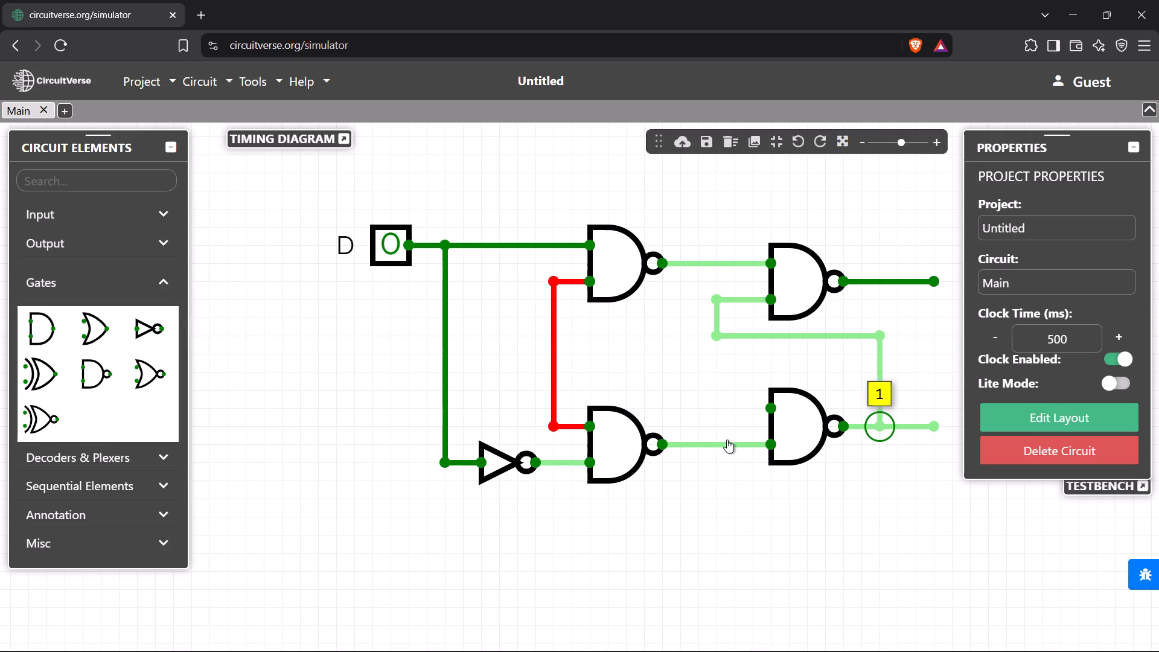
# Route a wire from the lower second-stage NAND's lower input line, over that gate, up to the upper second-stage NAND's output wire.
pyautogui.moveTo(720, 443); pyautogui.dragTo(809, 371)
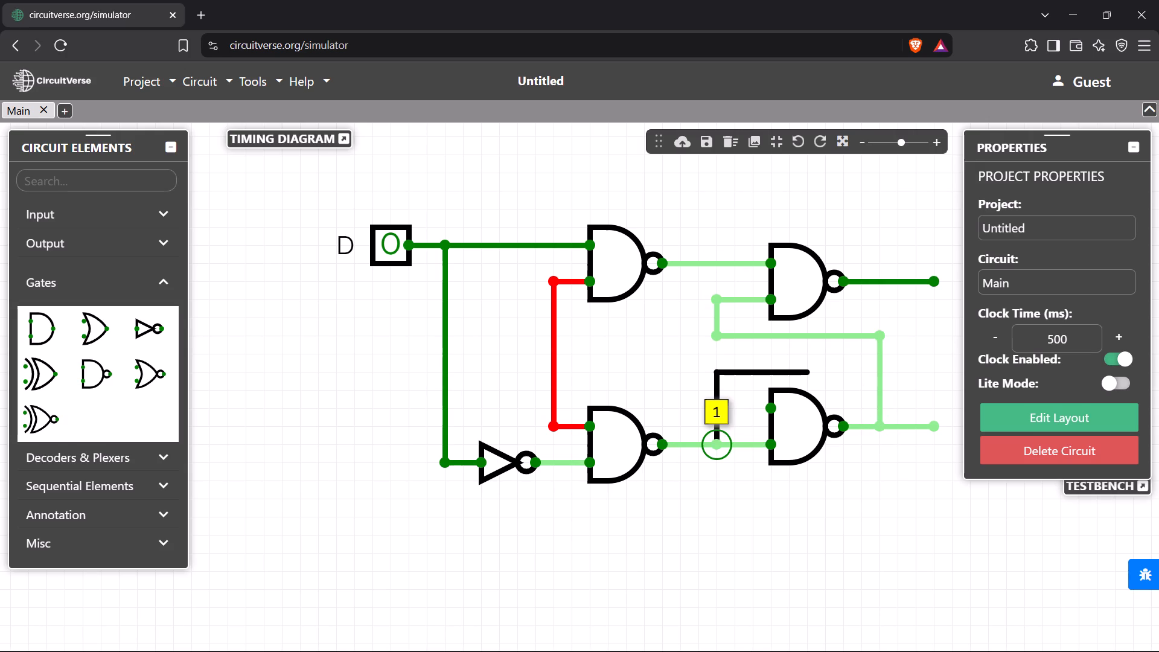
pyautogui.moveTo(809, 371); pyautogui.dragTo(921, 369)
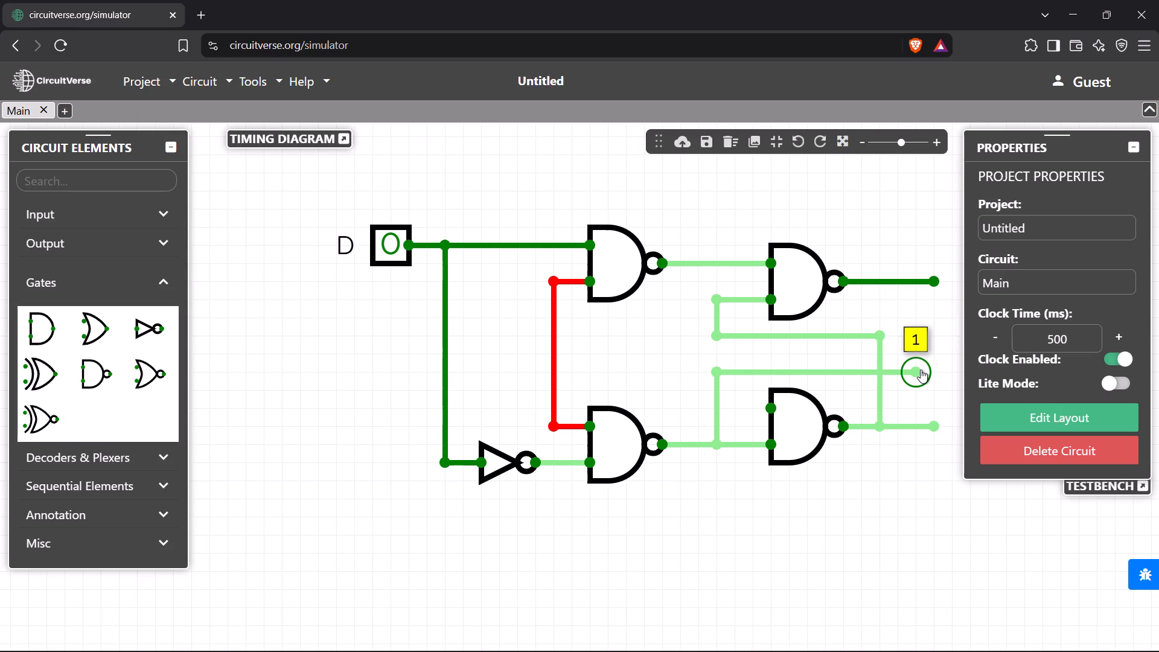
pyautogui.moveTo(917, 369); pyautogui.dragTo(912, 293)
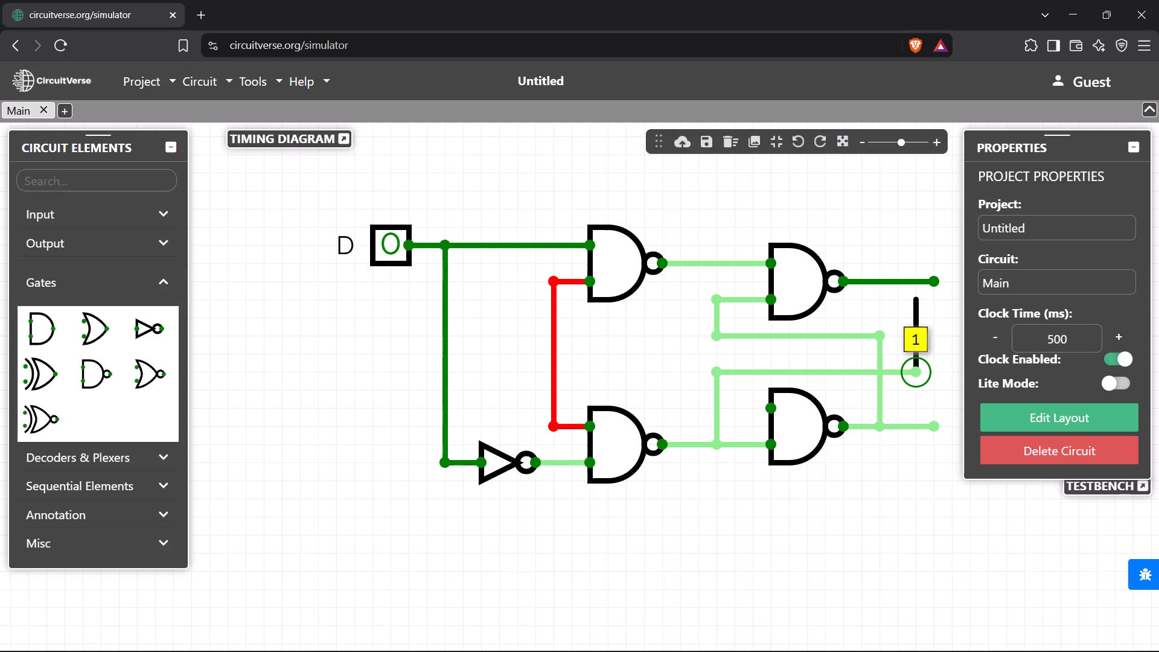
pyautogui.moveTo(912, 293); pyautogui.dragTo(913, 286)
pyautogui.click(913, 286)
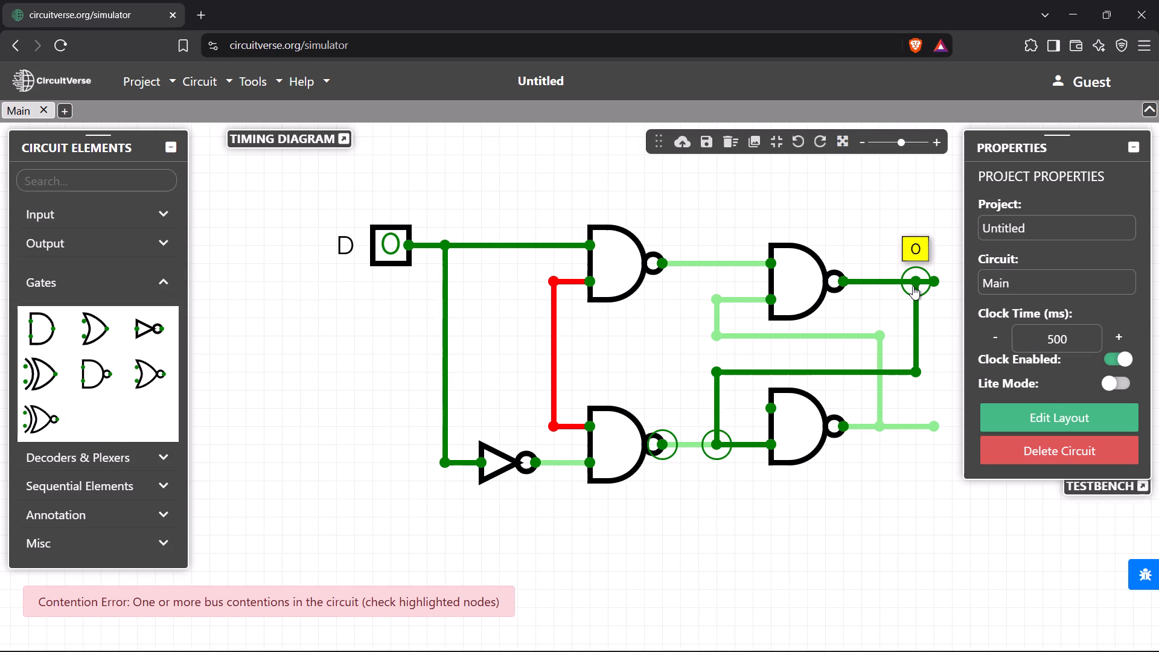
# Lengthen both second-stage output wires equally, and delete the stray vertical stub at the lower wire's end.
pyautogui.moveTo(937, 280); pyautogui.dragTo(949, 280)
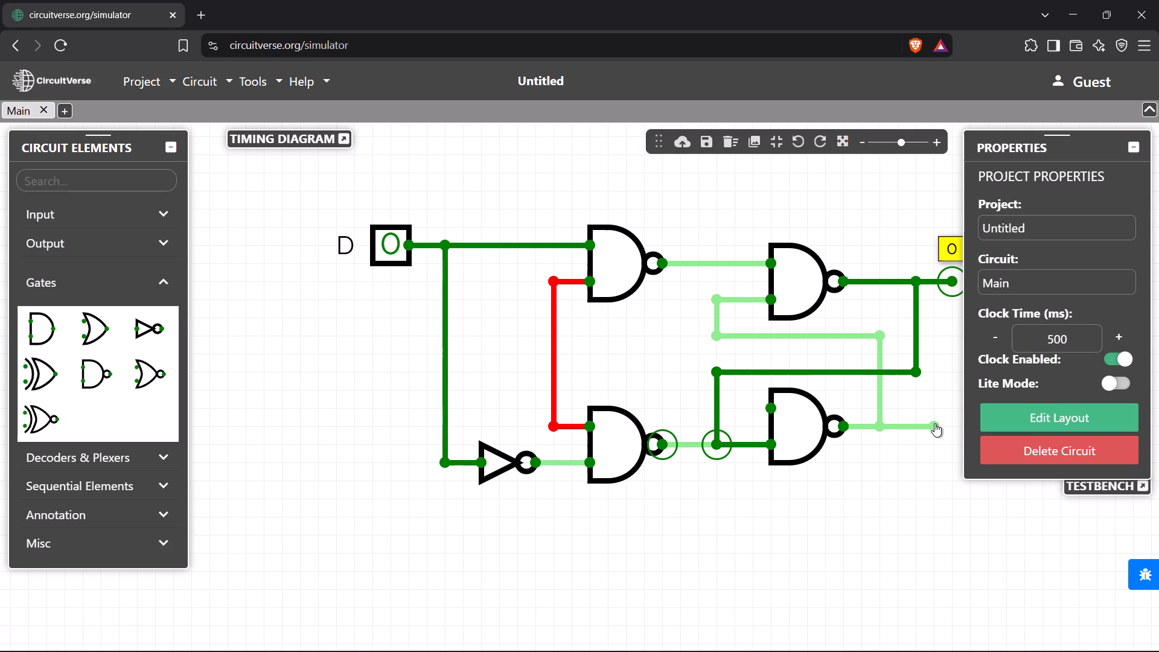
pyautogui.moveTo(934, 423); pyautogui.dragTo(949, 417)
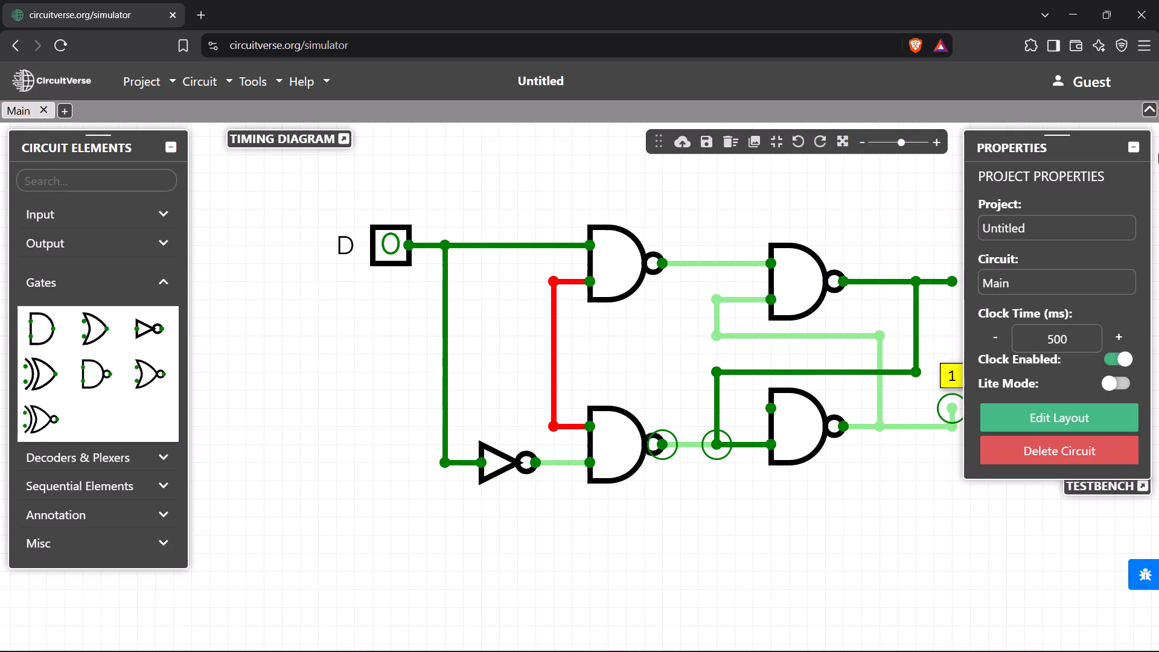
pyautogui.moveTo(889, 527); pyautogui.dragTo(846, 527)
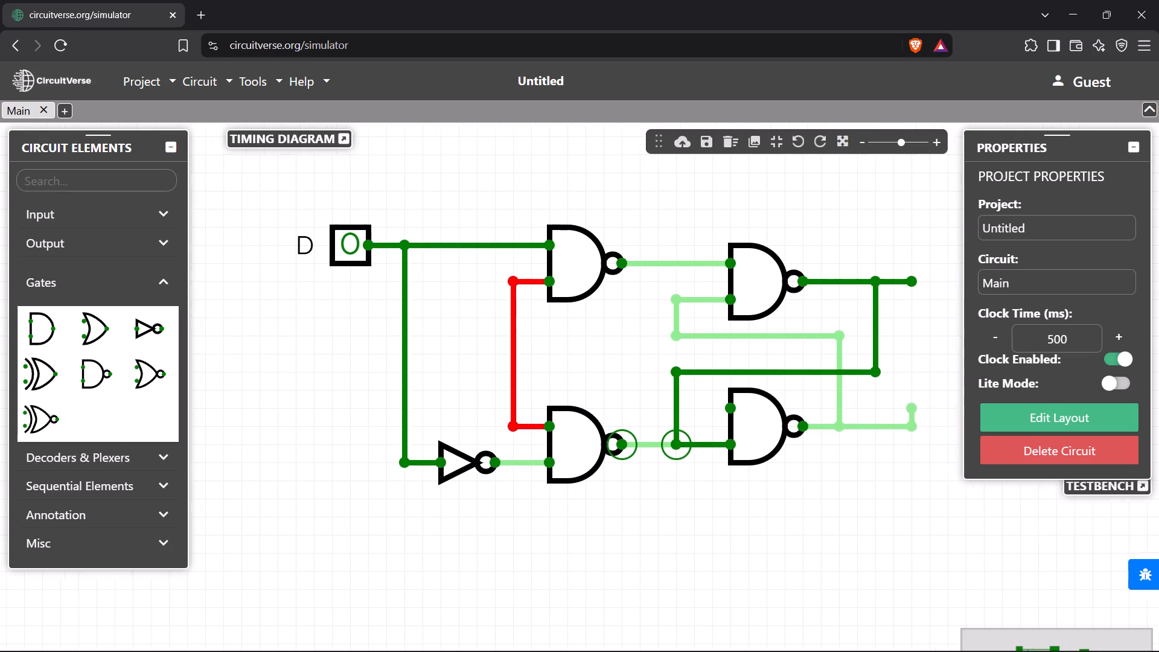
pyautogui.moveTo(846, 527); pyautogui.dragTo(797, 537)
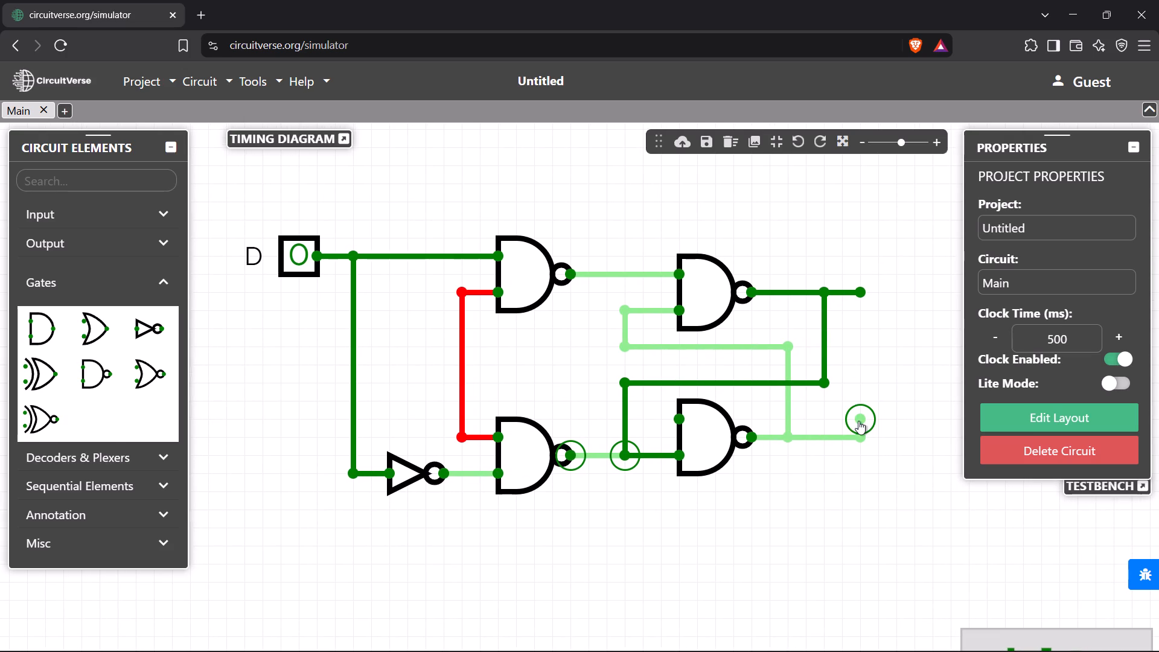
pyautogui.click(857, 422)
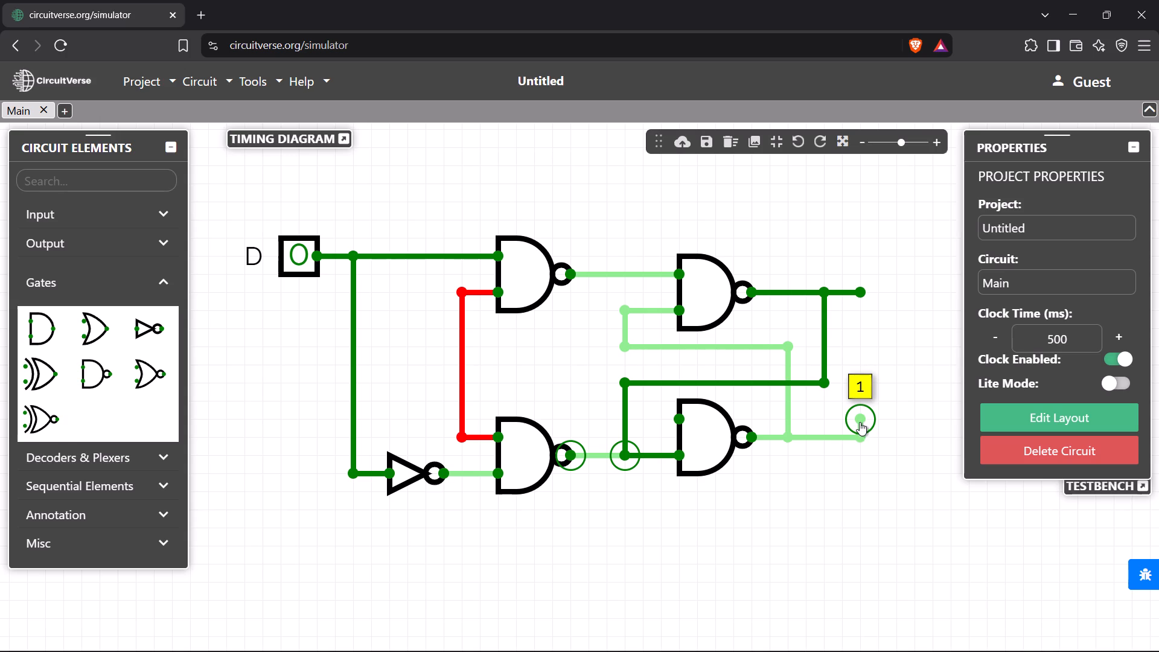
pyautogui.click(892, 473)
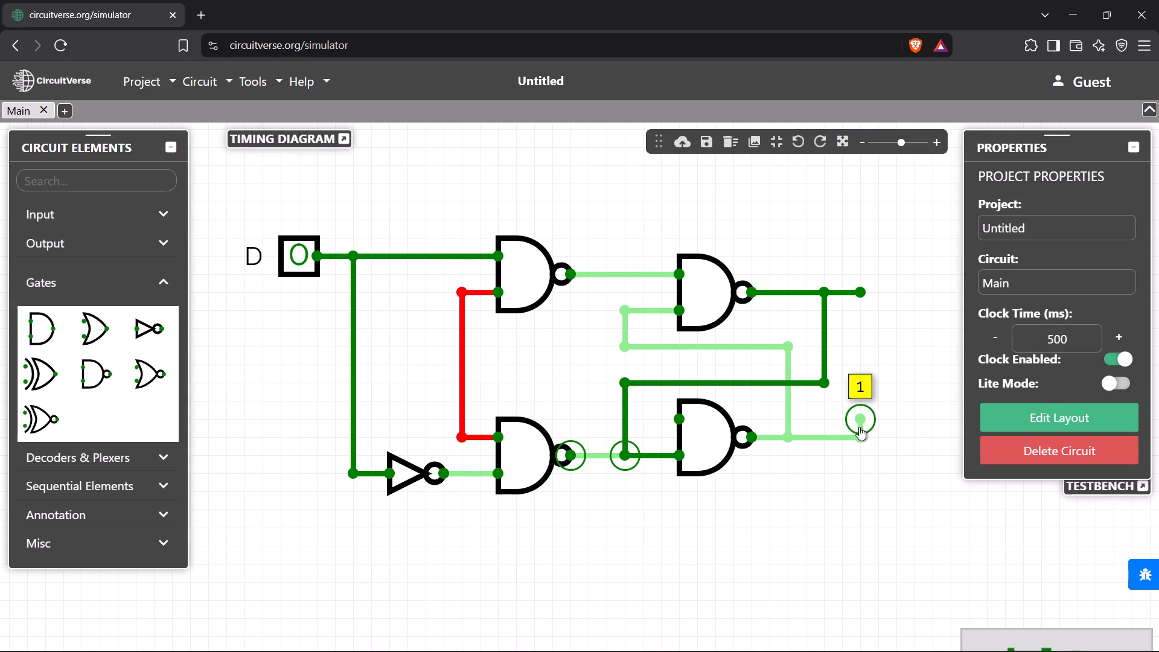
pyautogui.click(858, 425)
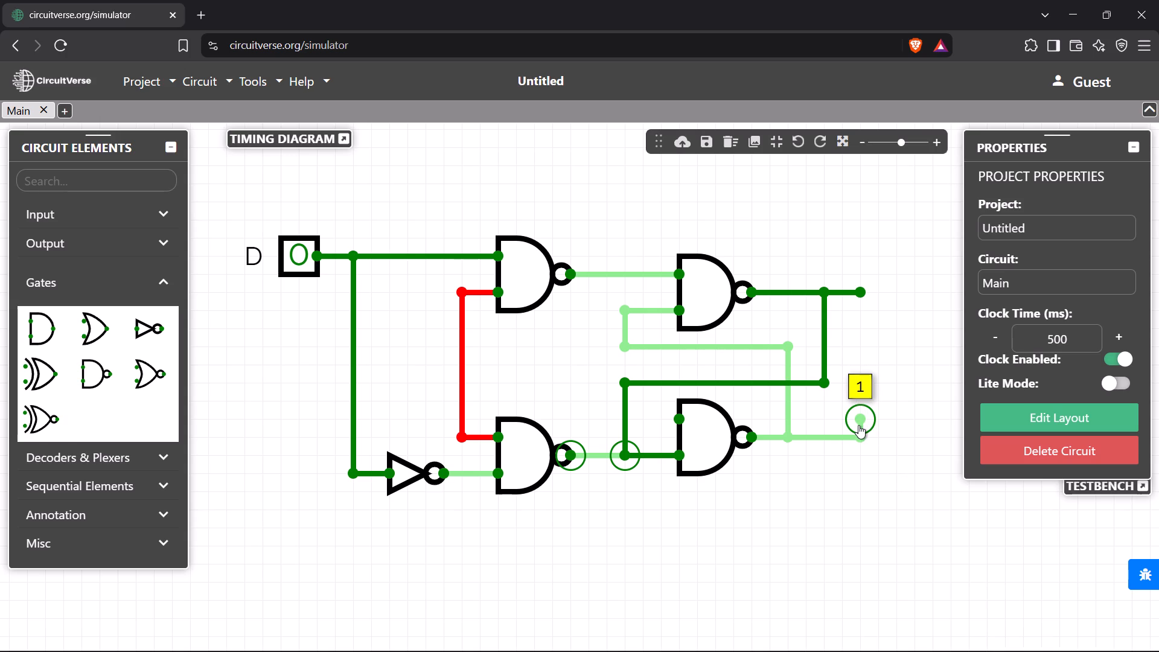
pyautogui.press('Delete')
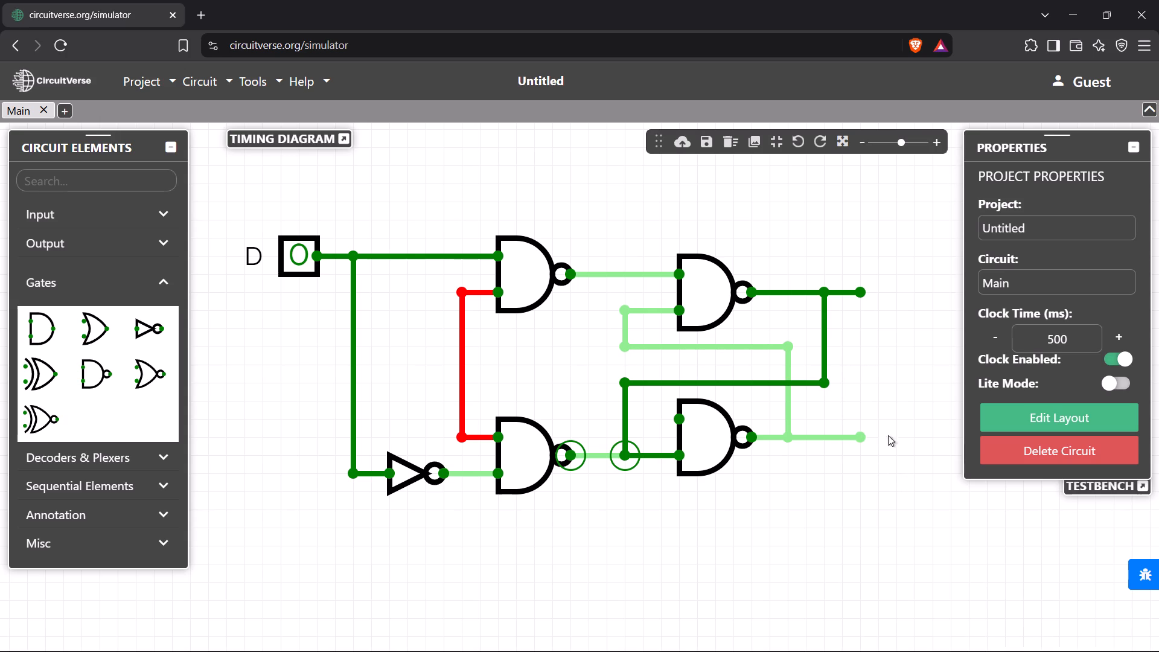
# Extend both second-stage output wires a little further so their ends align vertically.
pyautogui.moveTo(860, 434); pyautogui.dragTo(874, 433)
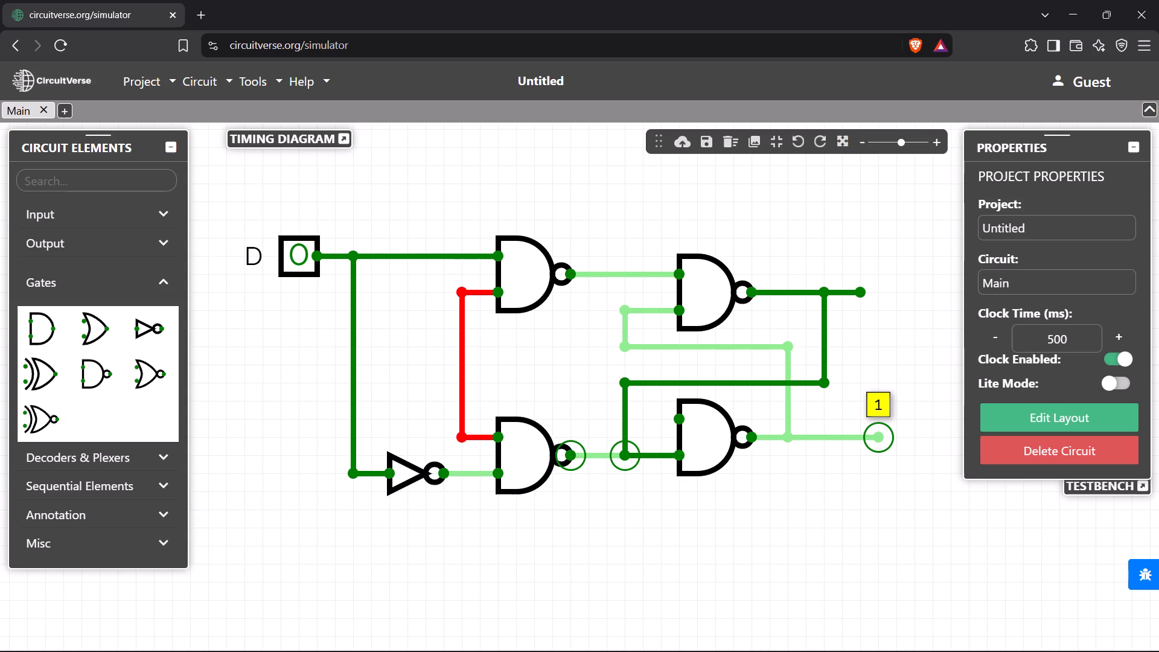
pyautogui.moveTo(874, 433); pyautogui.dragTo(878, 435)
pyautogui.moveTo(864, 293); pyautogui.dragTo(868, 293)
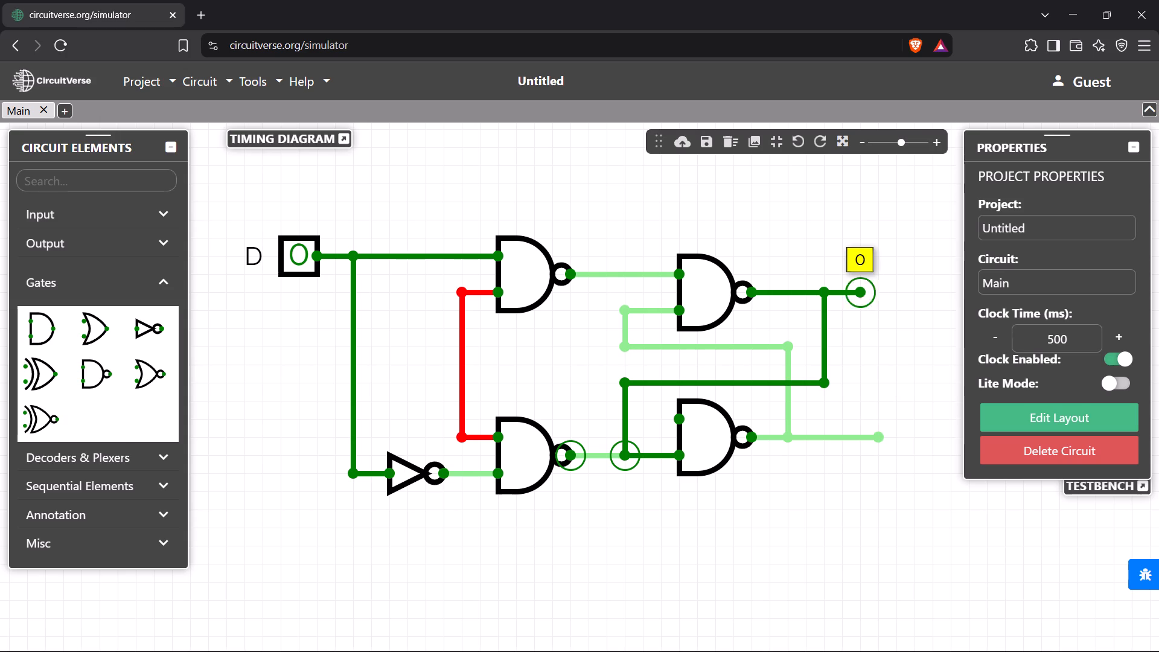
pyautogui.moveTo(868, 293); pyautogui.dragTo(871, 293)
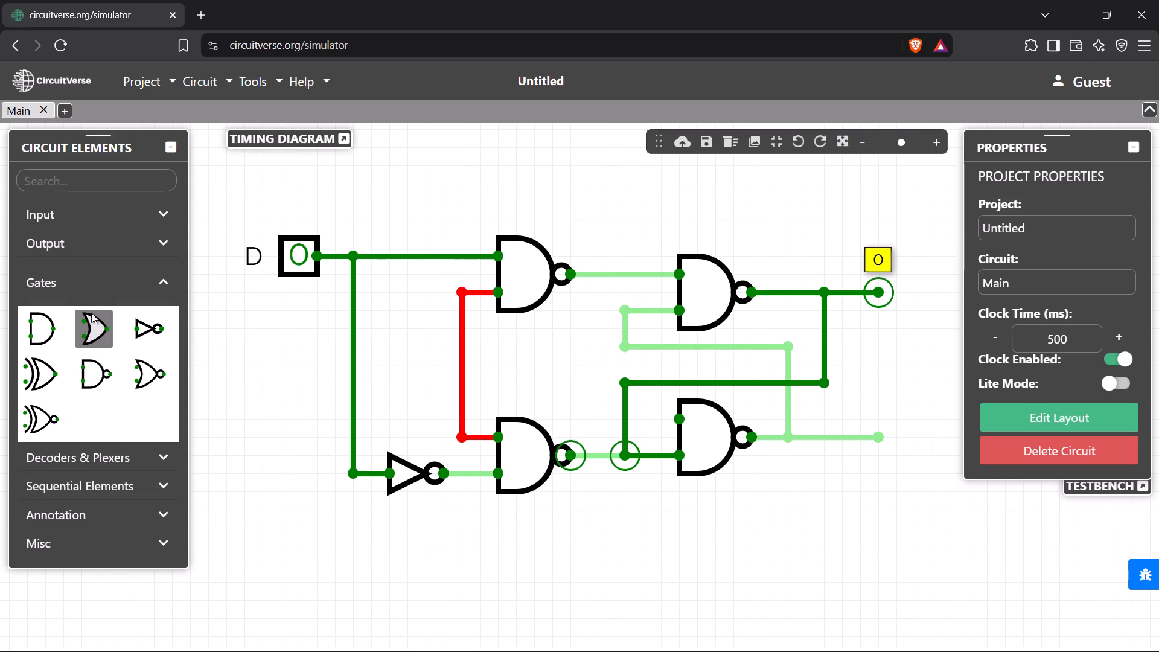
# Place an Output element at the end of each second-stage NAND gate's output wire.
pyautogui.click(108, 243)
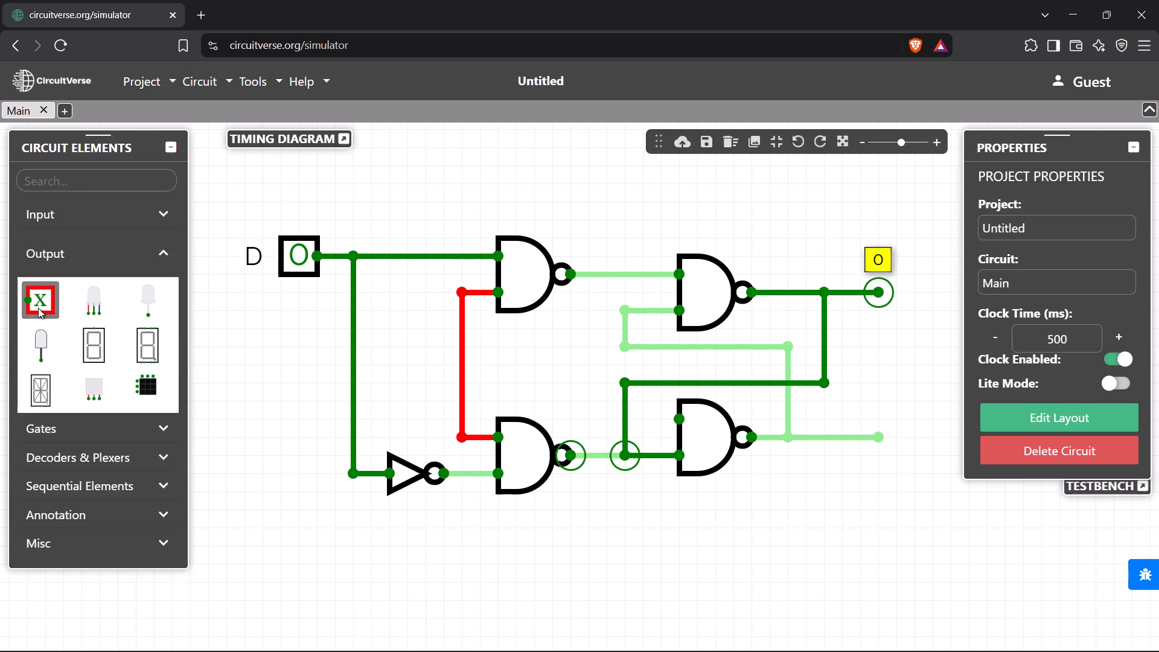
pyautogui.click(40, 306)
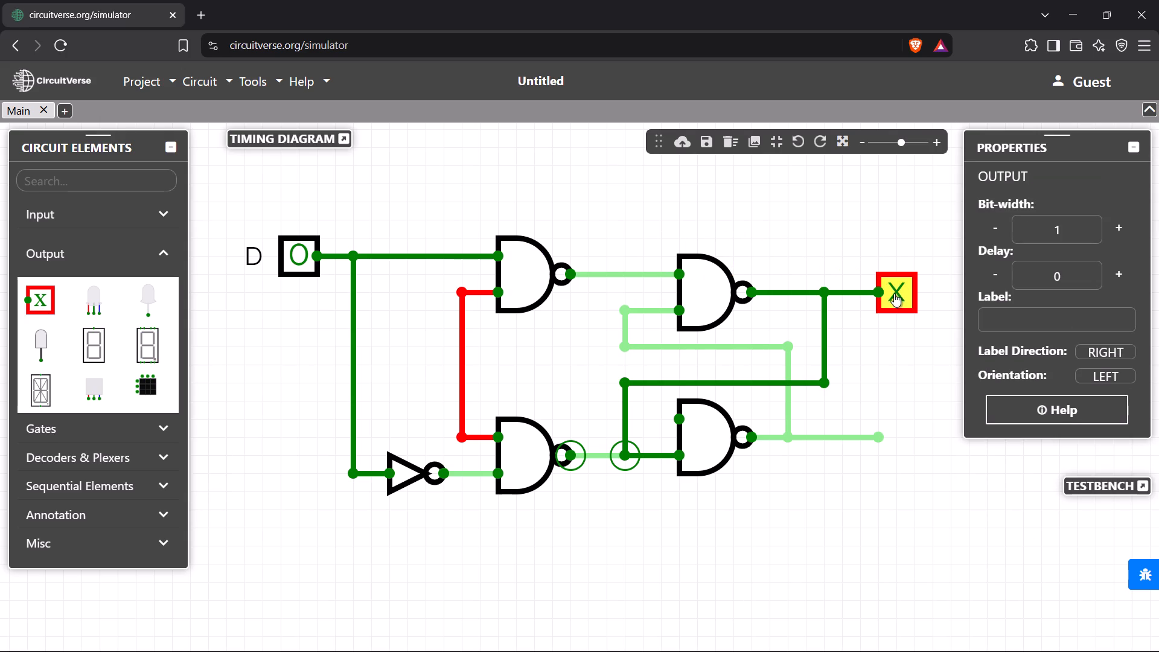
pyautogui.click(896, 293)
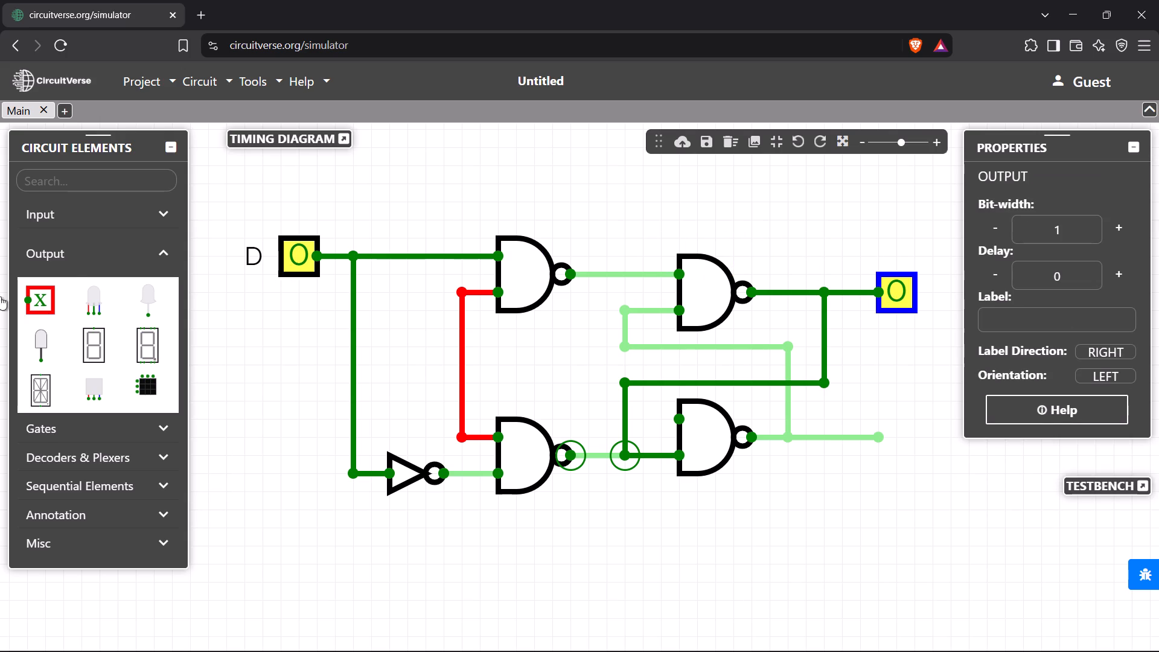
pyautogui.moveTo(51, 300); pyautogui.dragTo(892, 426)
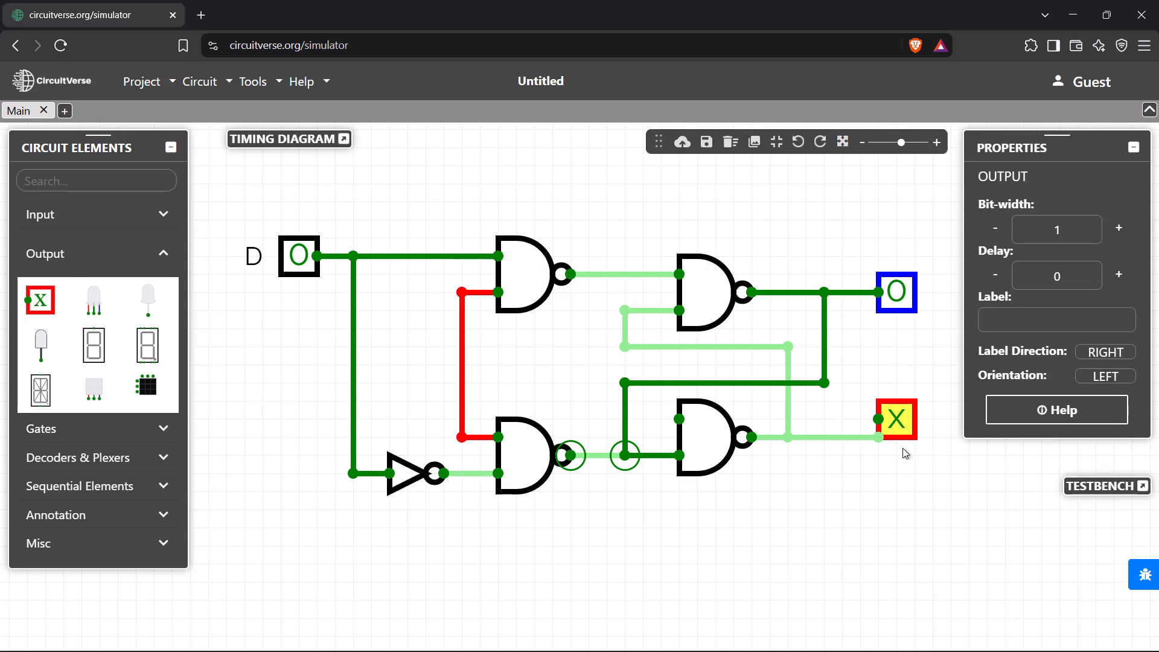
pyautogui.moveTo(892, 417); pyautogui.dragTo(892, 433)
pyautogui.click(892, 433)
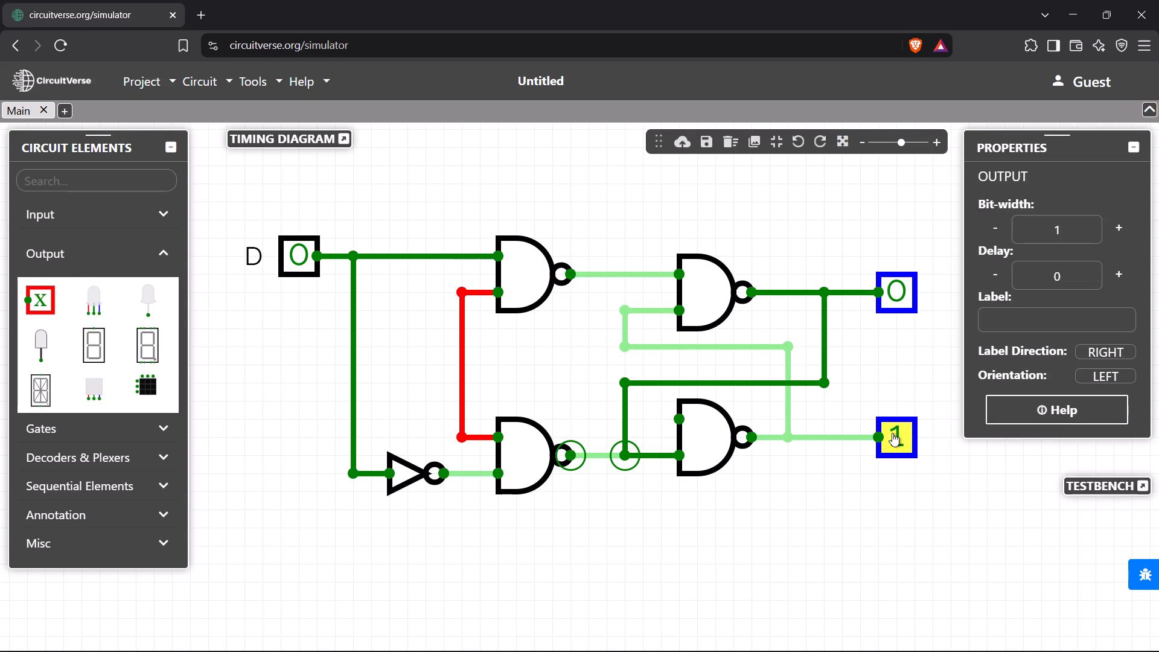
pyautogui.click(576, 526)
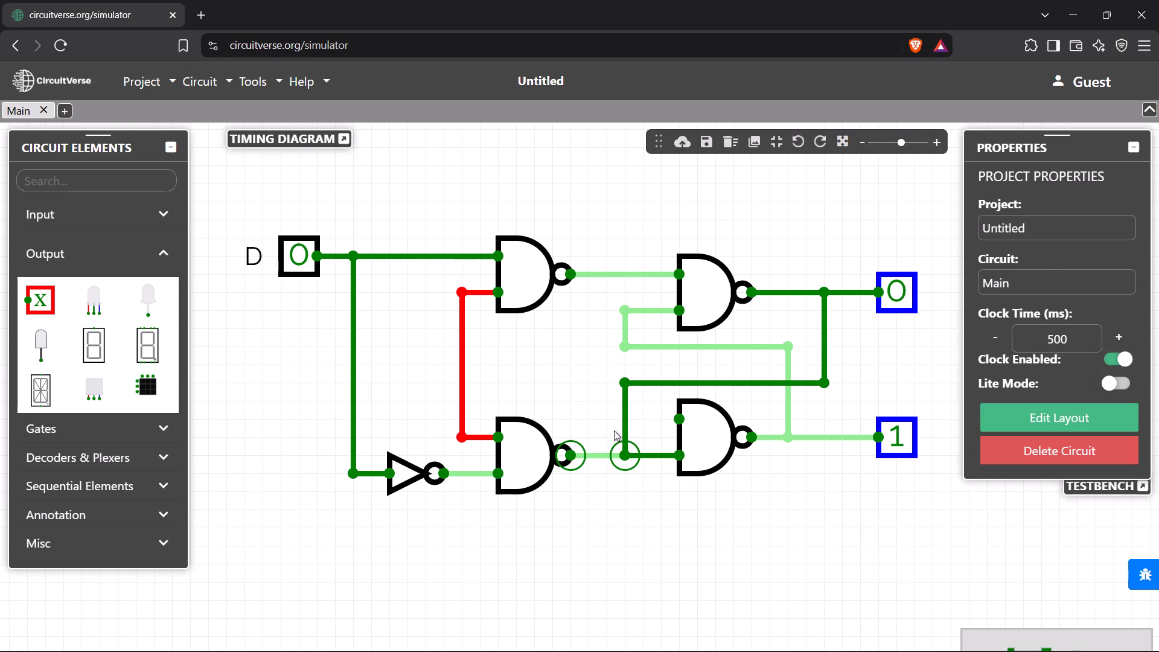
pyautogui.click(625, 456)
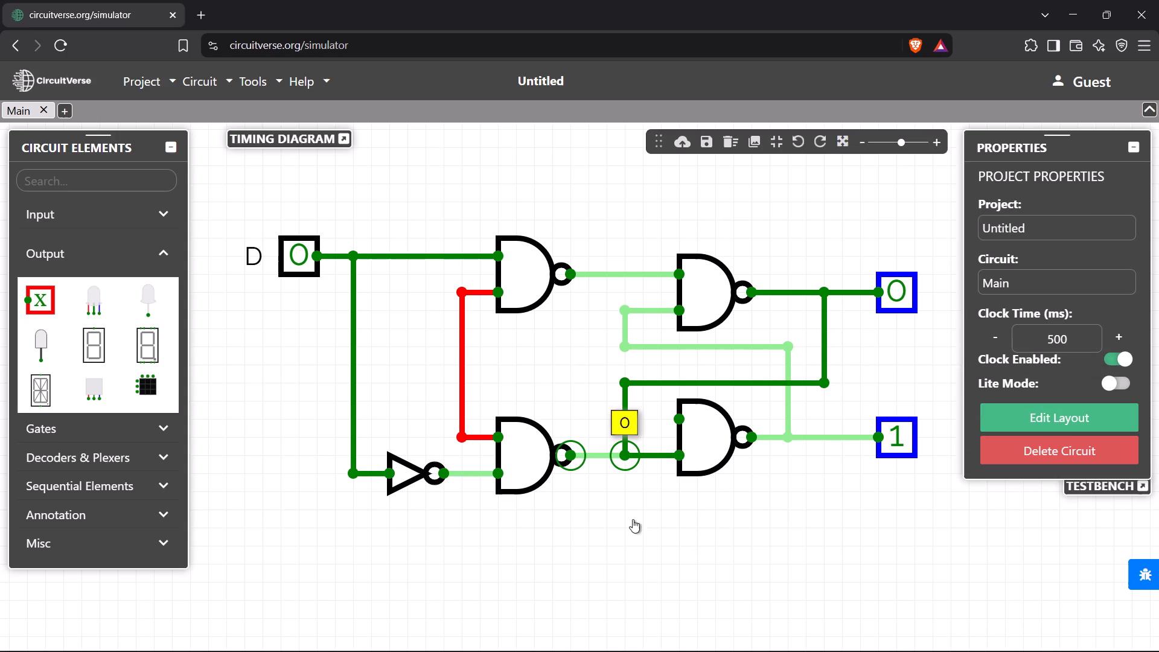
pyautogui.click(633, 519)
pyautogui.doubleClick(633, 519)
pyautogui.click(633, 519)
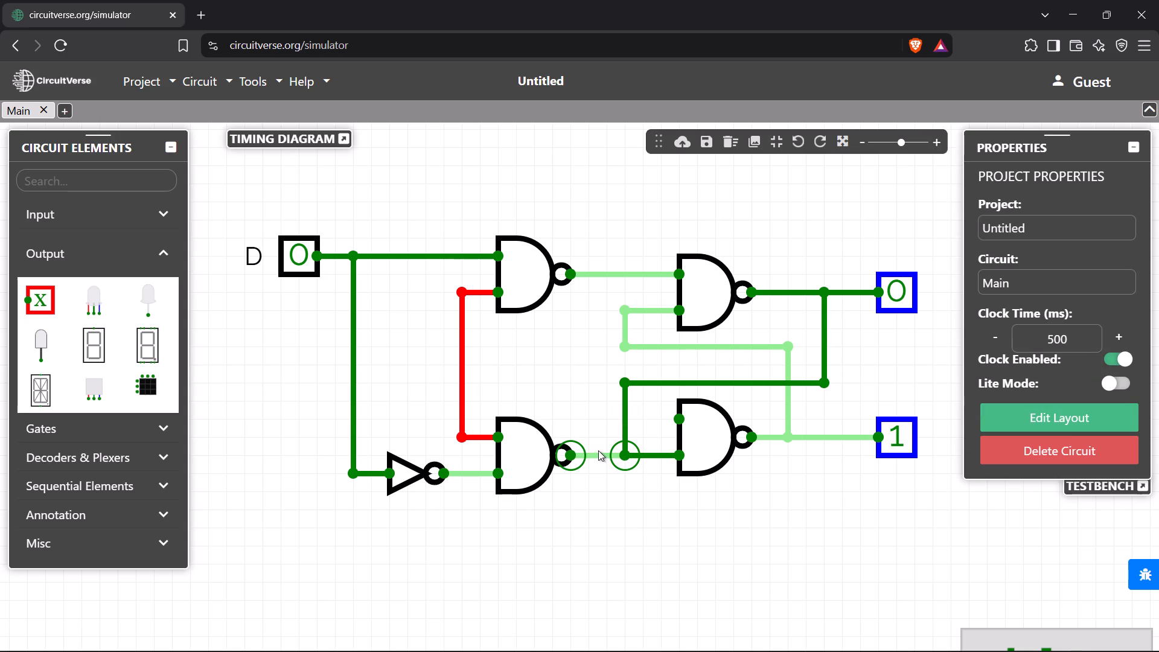
# Inspect the wire between the lower first-stage NAND's output and the lower second-stage NAND, and the gate driving it.
pyautogui.doubleClick(572, 450)
pyautogui.click(593, 454)
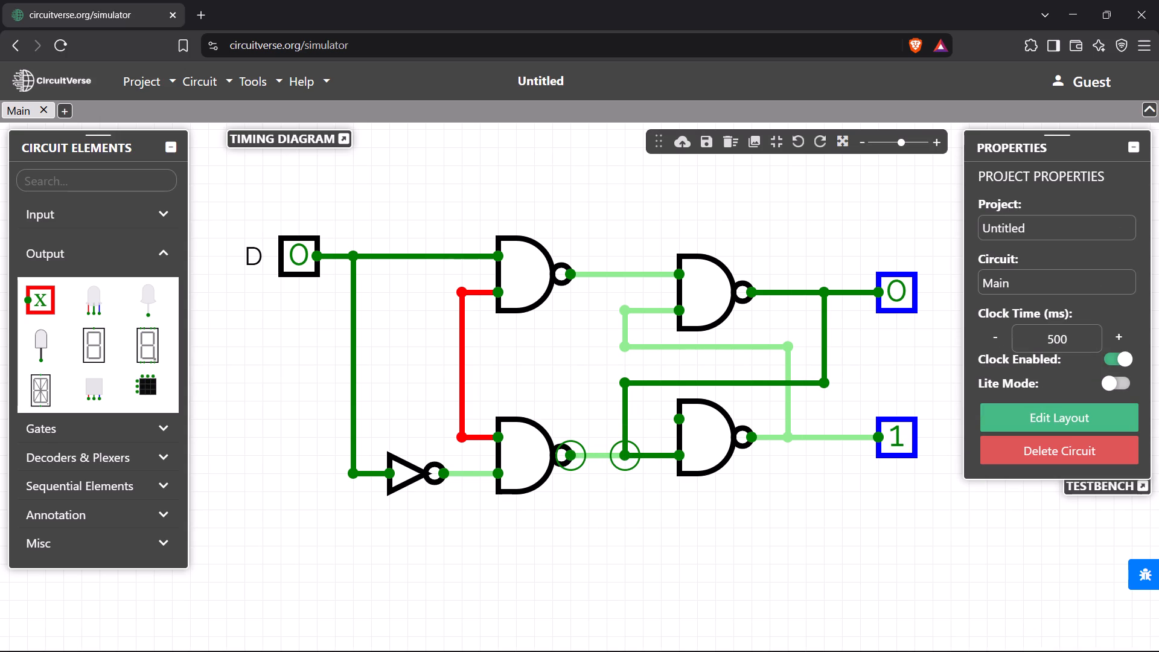
pyautogui.moveTo(593, 454); pyautogui.dragTo(590, 462)
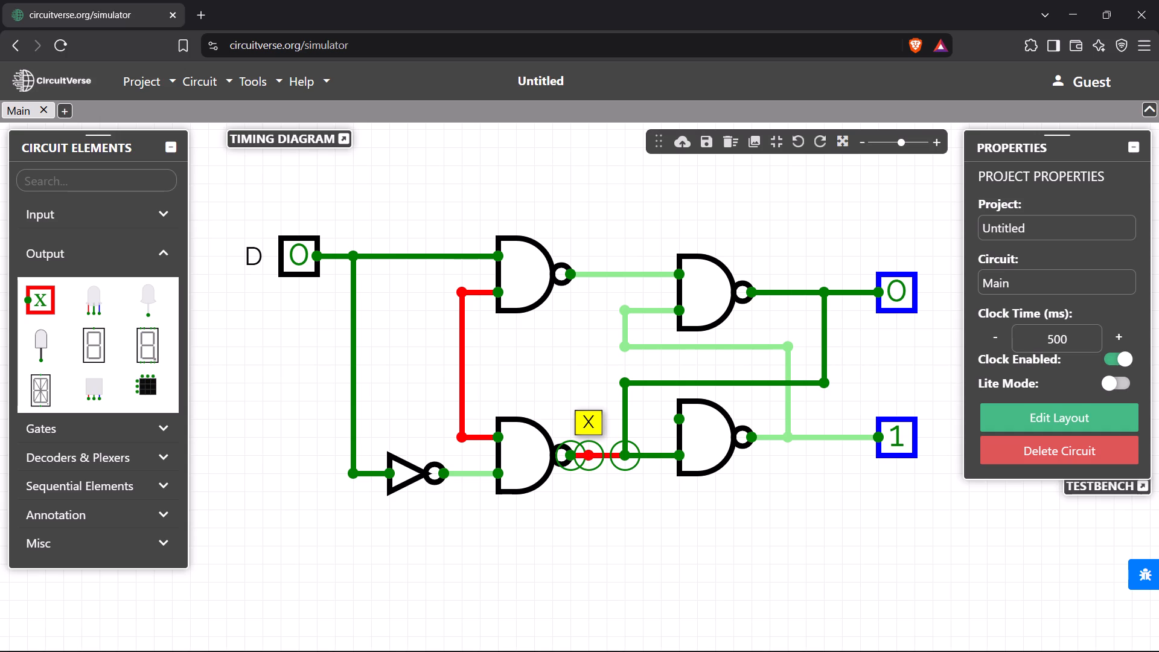
pyautogui.moveTo(590, 462); pyautogui.dragTo(590, 460)
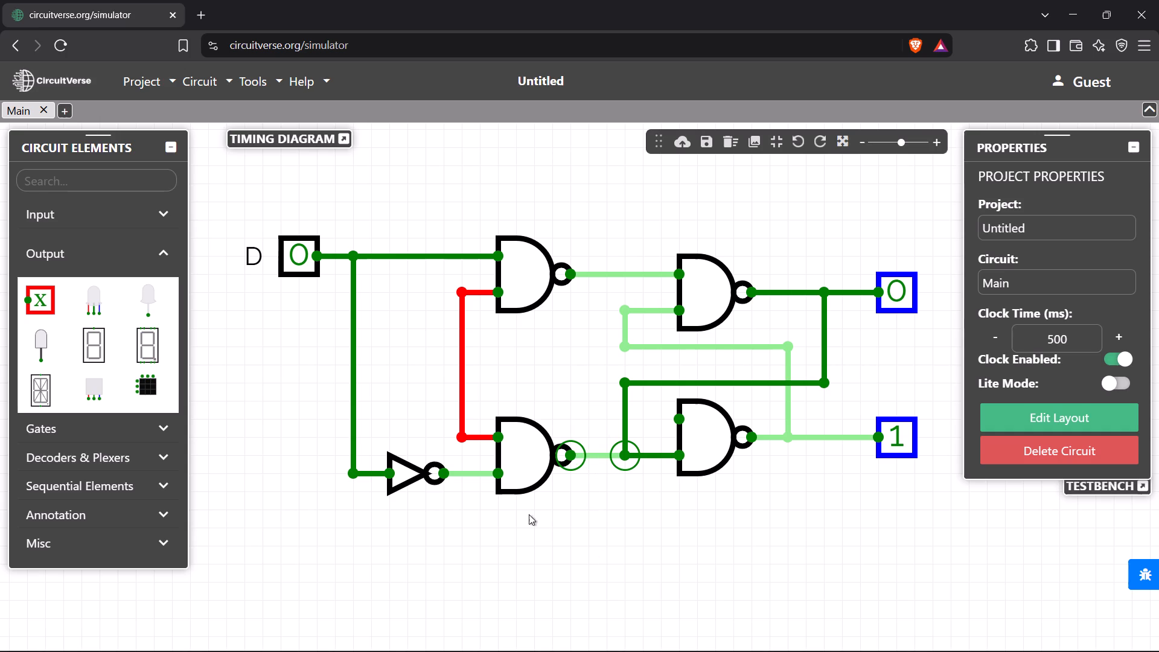
pyautogui.click(524, 453)
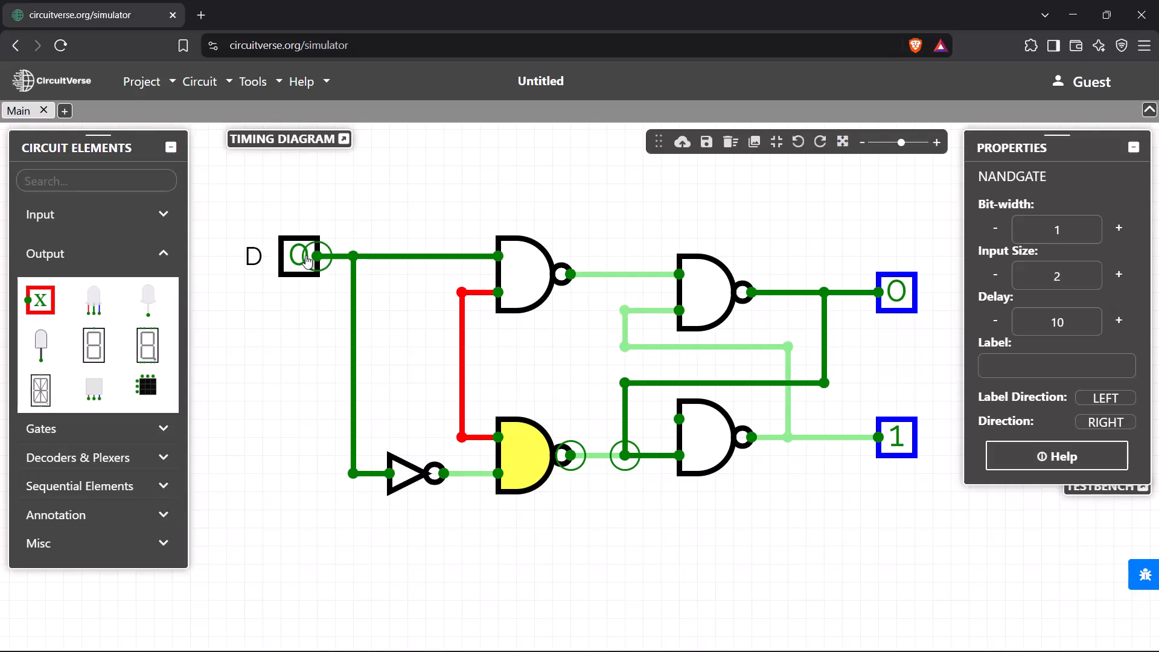
# Toggle input D between 1 and 0 to test the circuit, leaving it at 0.
pyautogui.click(295, 257)
pyautogui.doubleClick(295, 257)
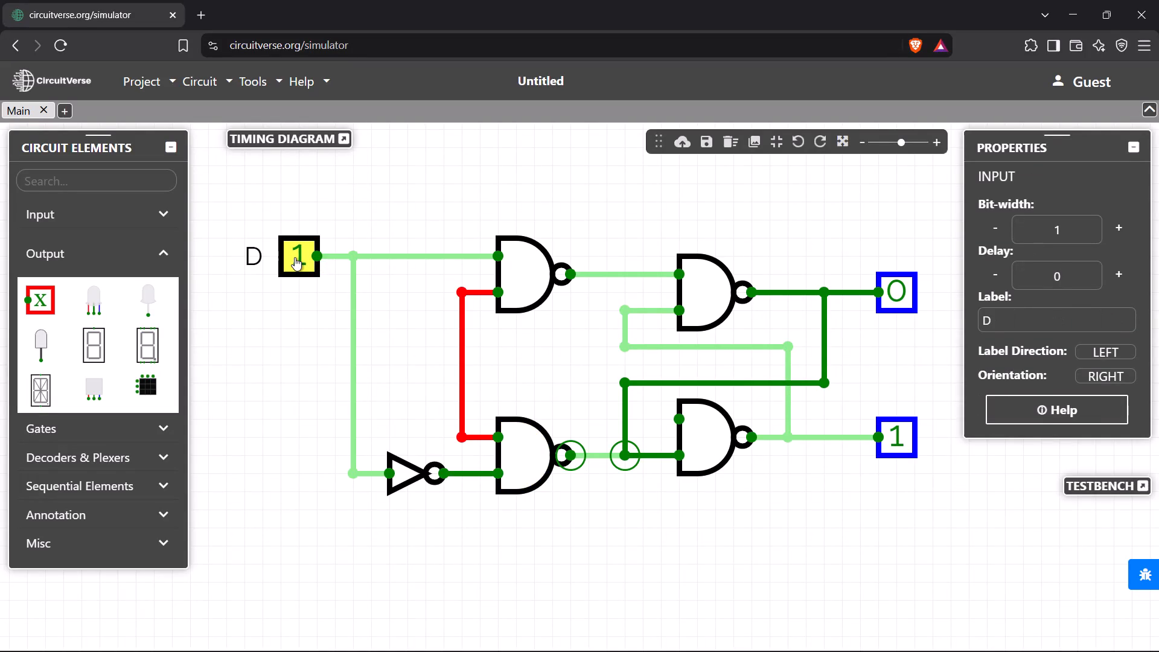
pyautogui.click(295, 257)
pyautogui.click(295, 257)
pyautogui.click(295, 257)
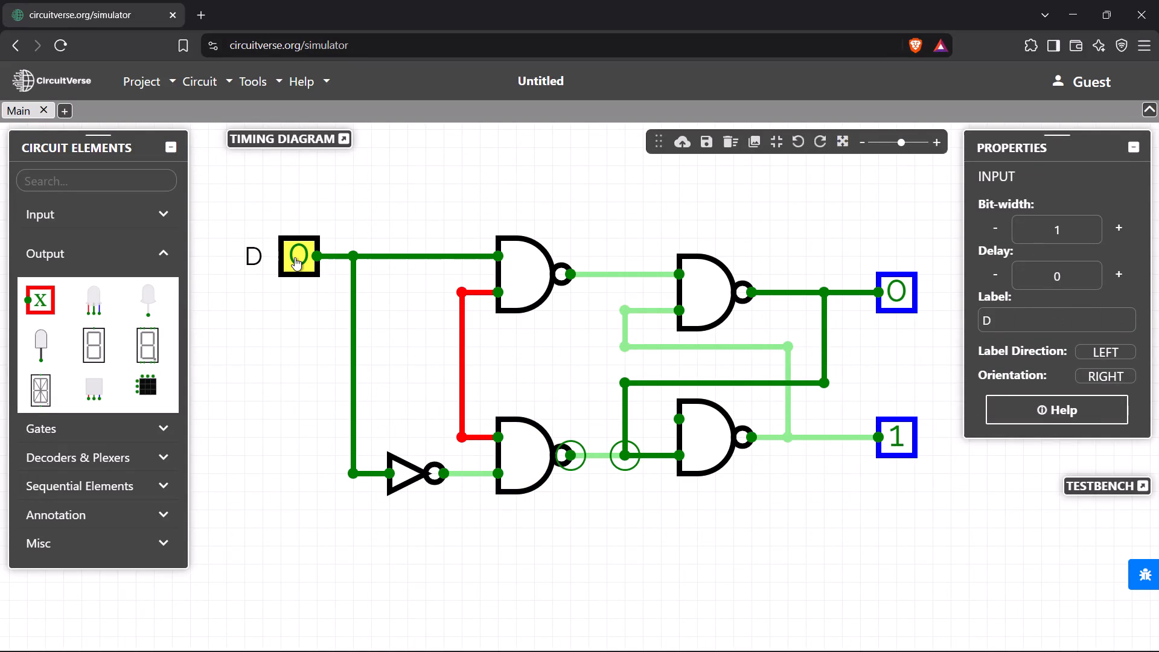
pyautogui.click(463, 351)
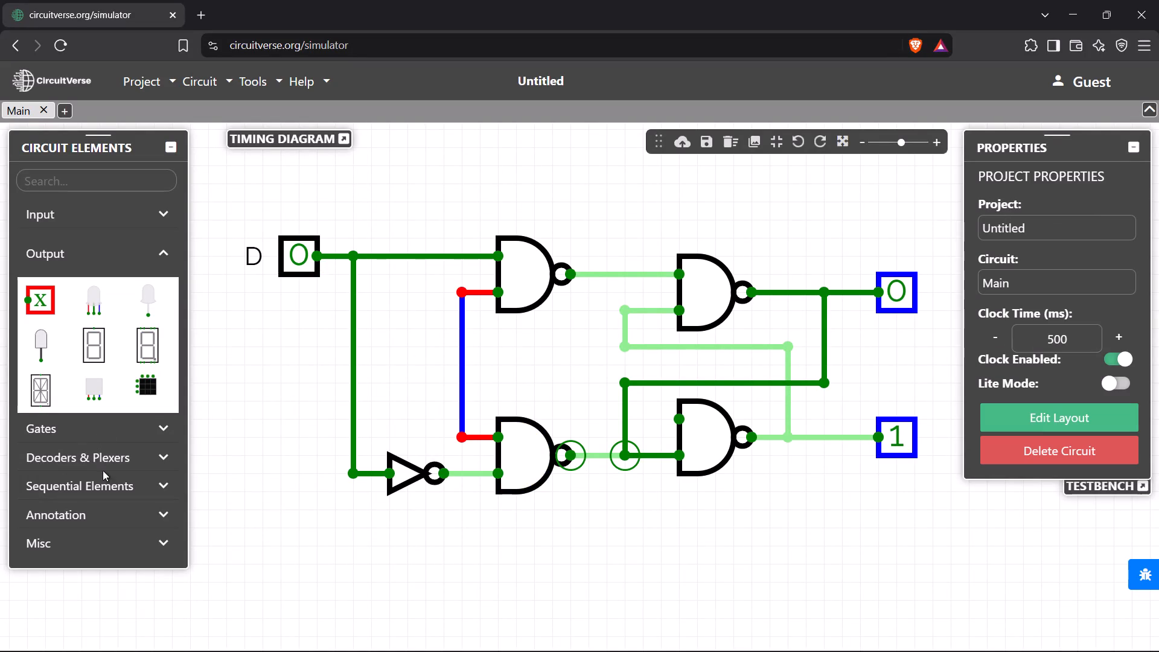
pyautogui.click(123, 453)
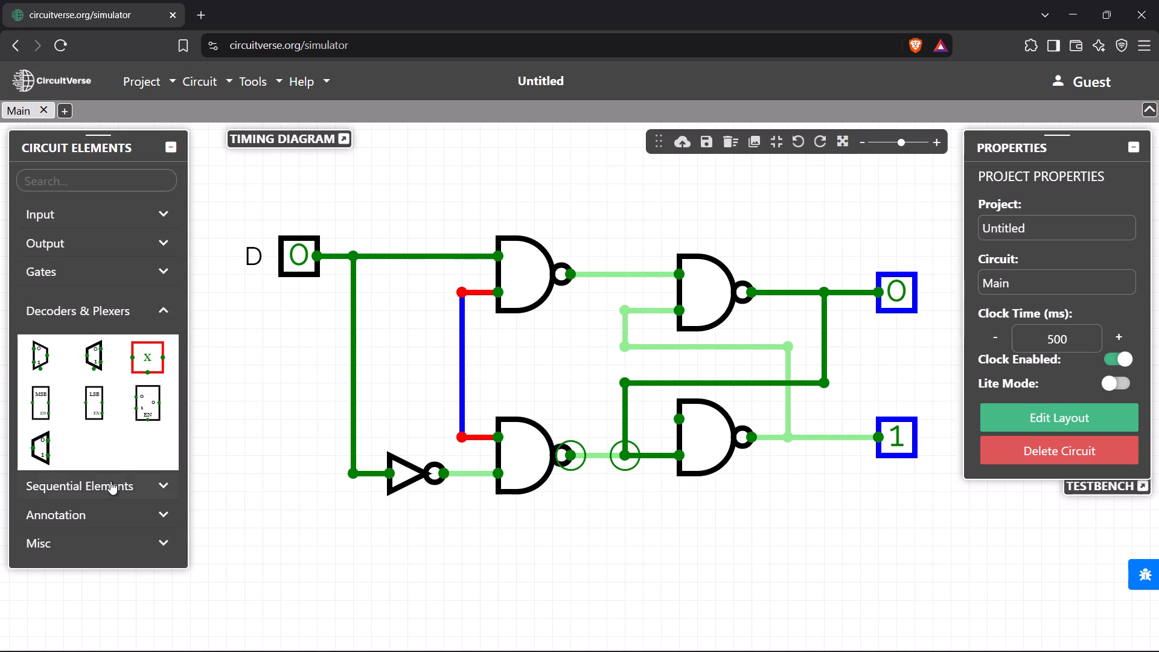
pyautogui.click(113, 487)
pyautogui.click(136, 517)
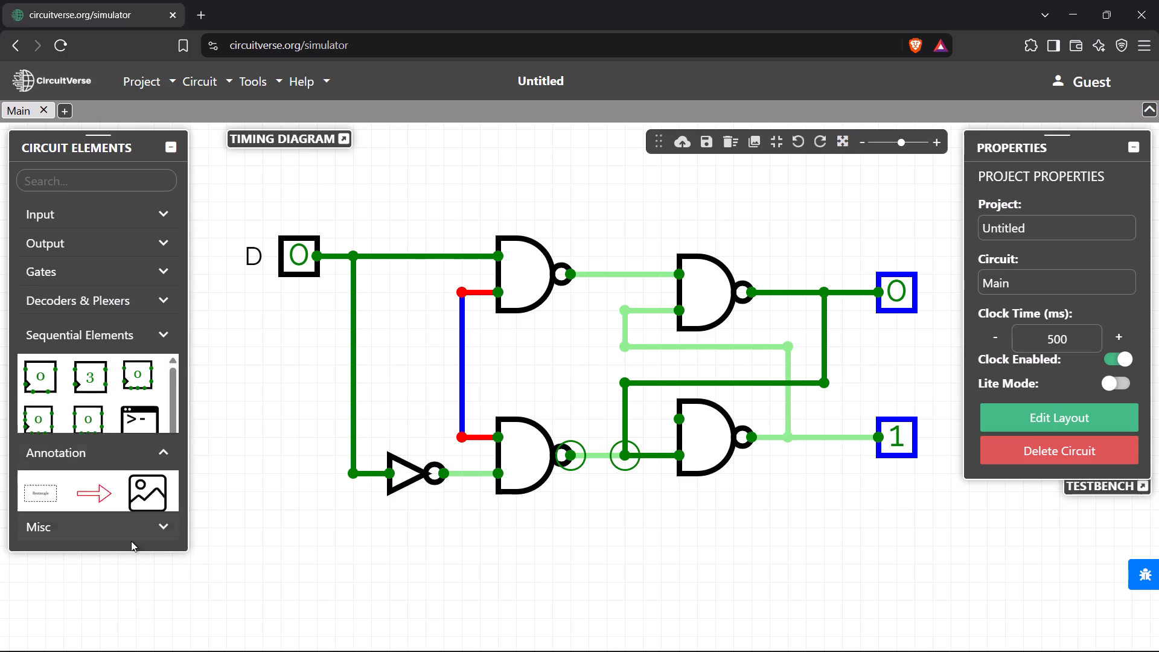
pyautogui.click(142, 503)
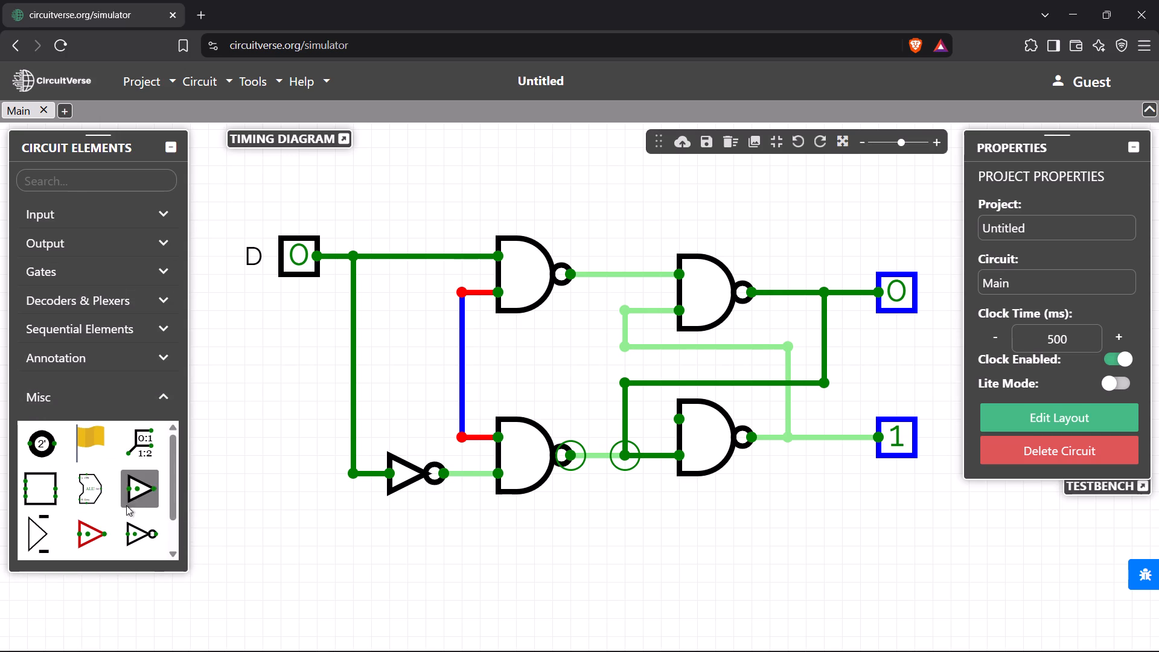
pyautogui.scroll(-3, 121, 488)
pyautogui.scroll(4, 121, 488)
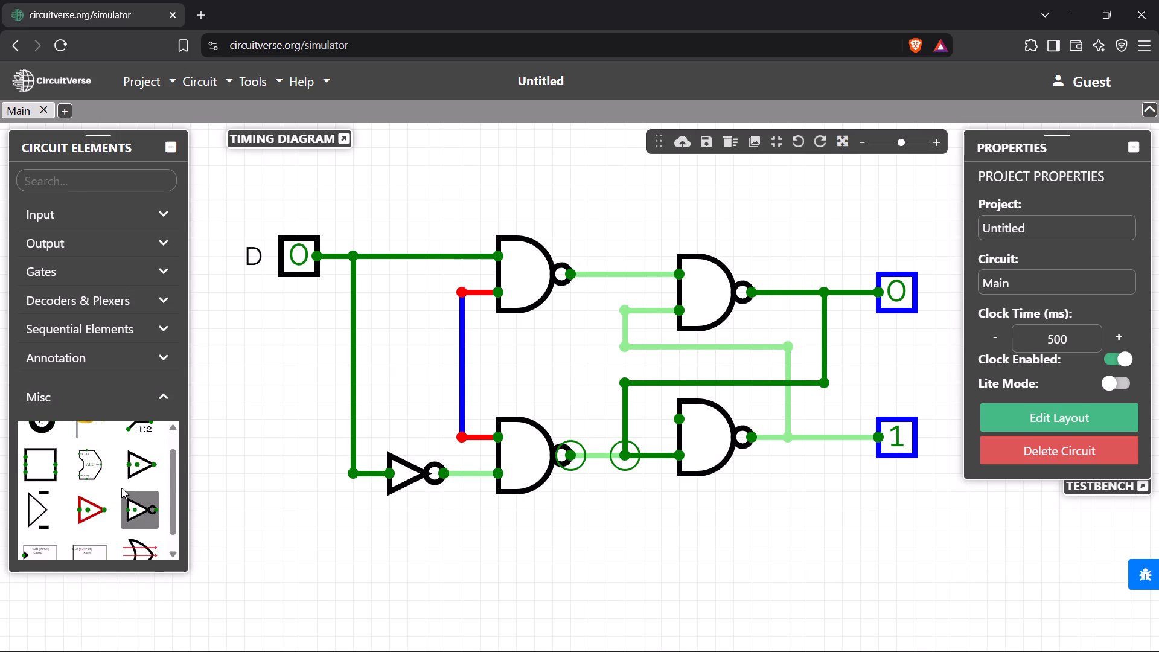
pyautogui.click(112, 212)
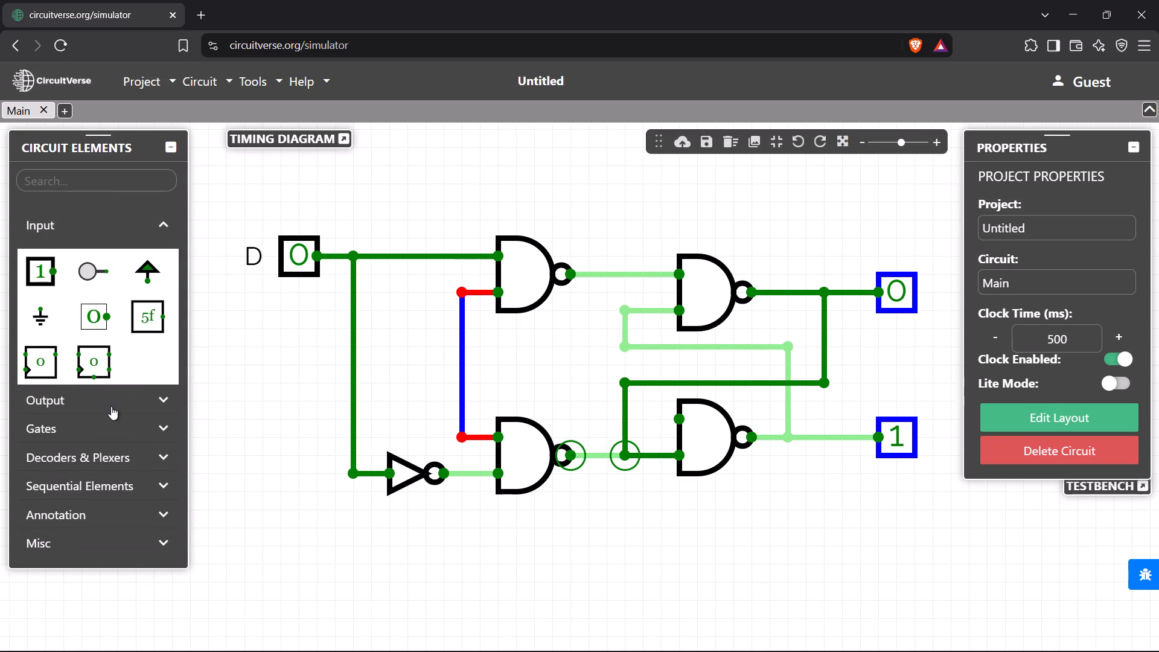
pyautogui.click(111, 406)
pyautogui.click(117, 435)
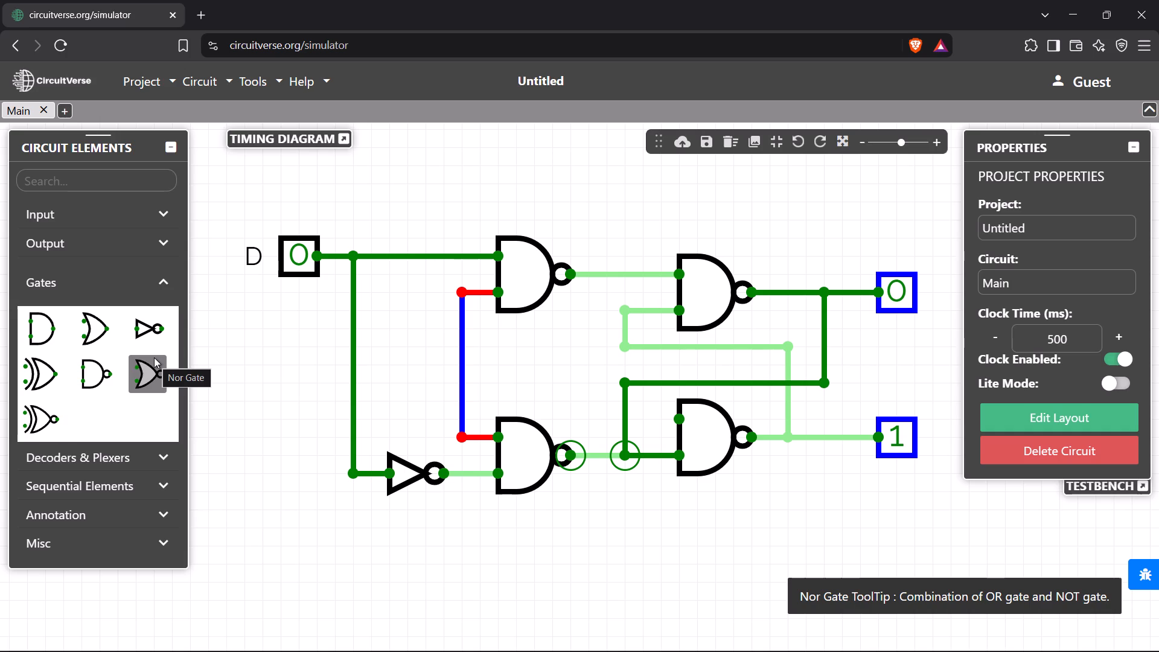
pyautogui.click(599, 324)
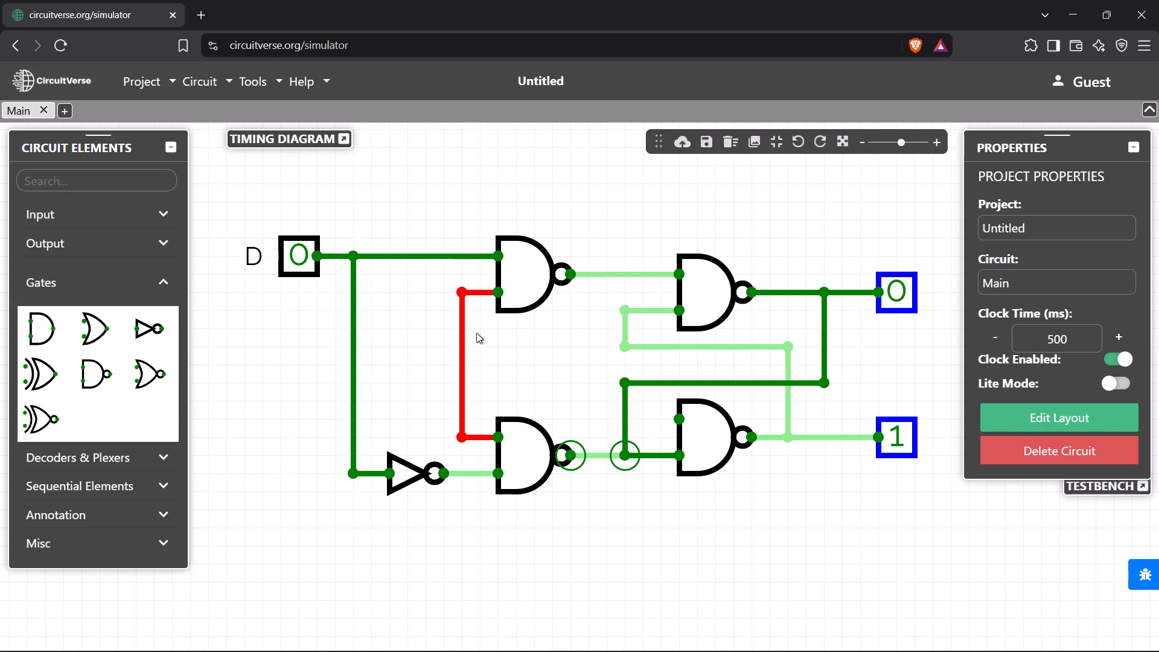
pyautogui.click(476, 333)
# Branch a short wire off the vertical line joining the two first-stage NAND inputs, and attach an Input element set to 1 at its end.
pyautogui.moveTo(461, 360); pyautogui.dragTo(421, 369)
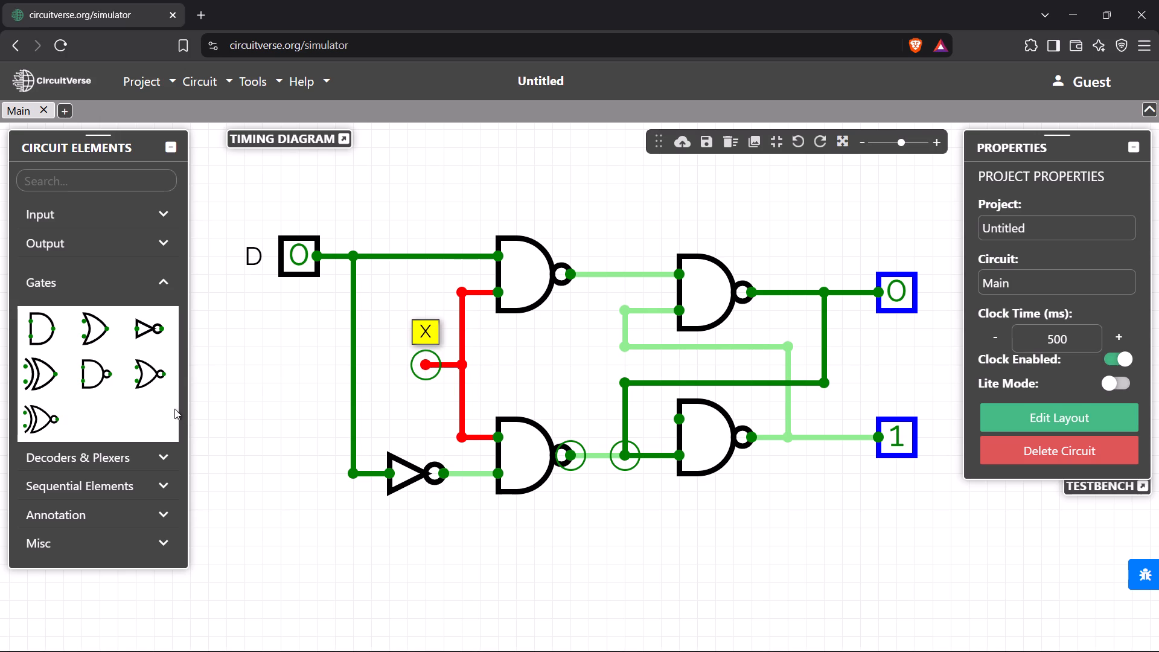
pyautogui.click(100, 209)
pyautogui.moveTo(41, 264); pyautogui.dragTo(403, 369)
pyautogui.click(403, 369)
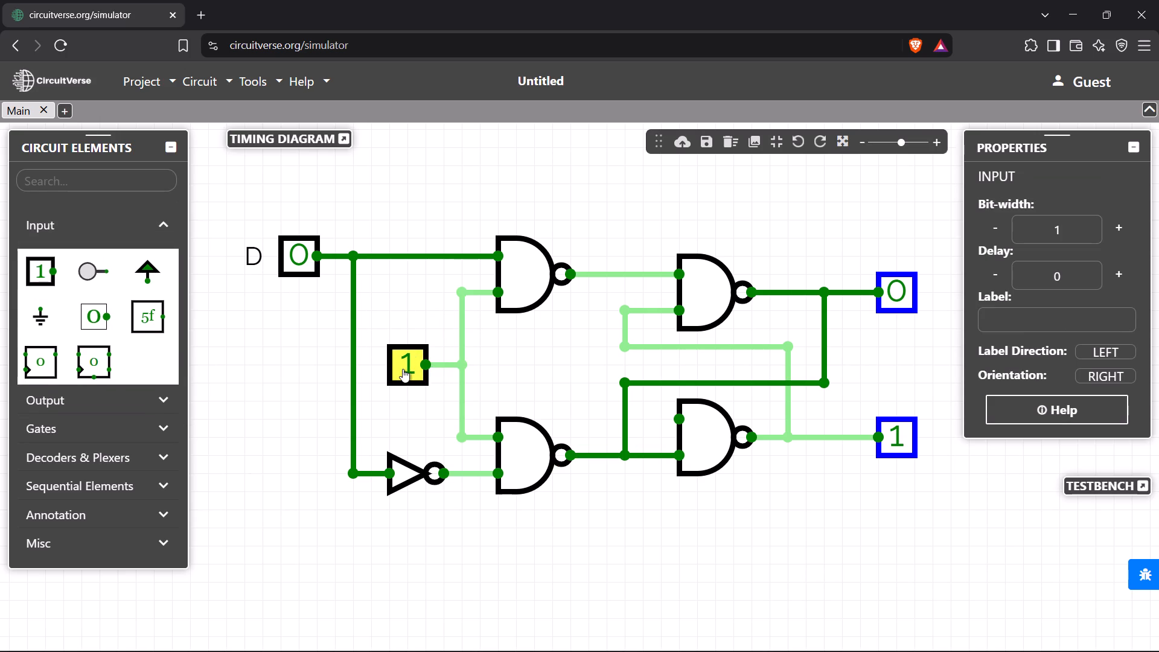
pyautogui.click(255, 427)
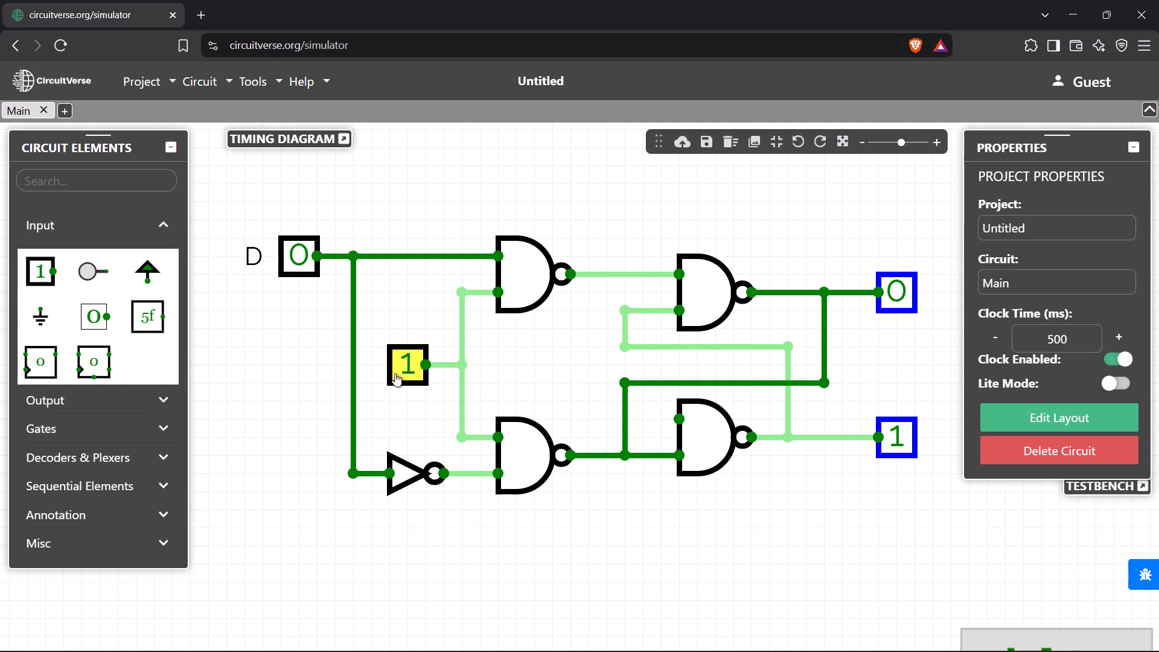
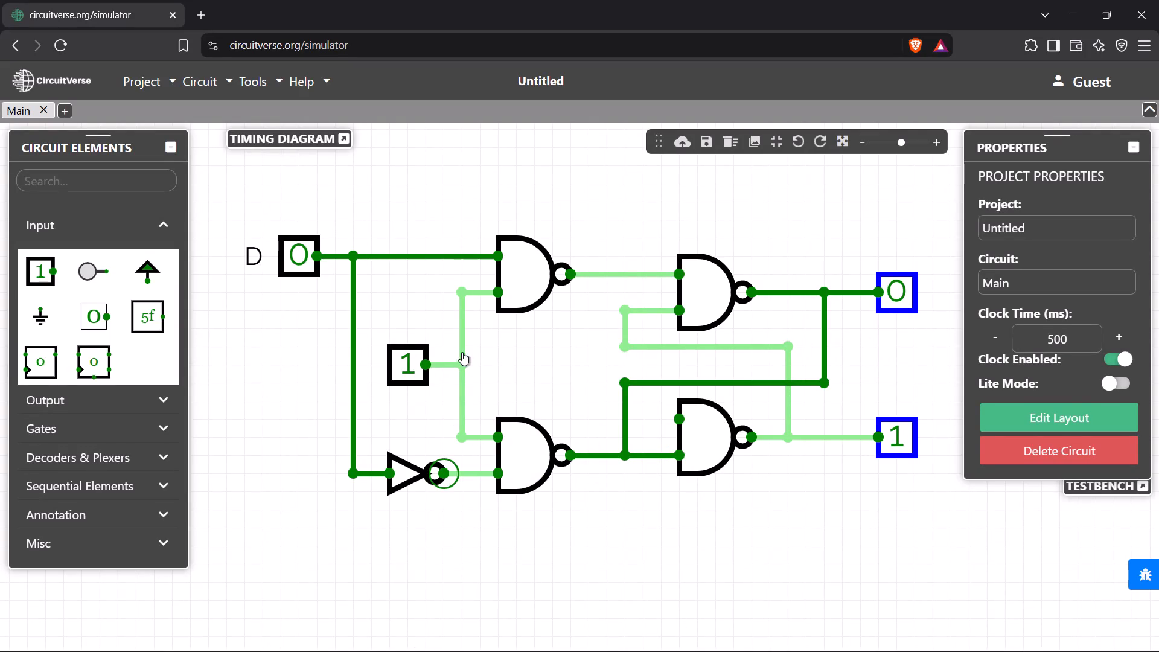
# Toggle the shared input to 0 and back to 1, shifting input D slightly left and setting it to 1 in between.
pyautogui.click(401, 360)
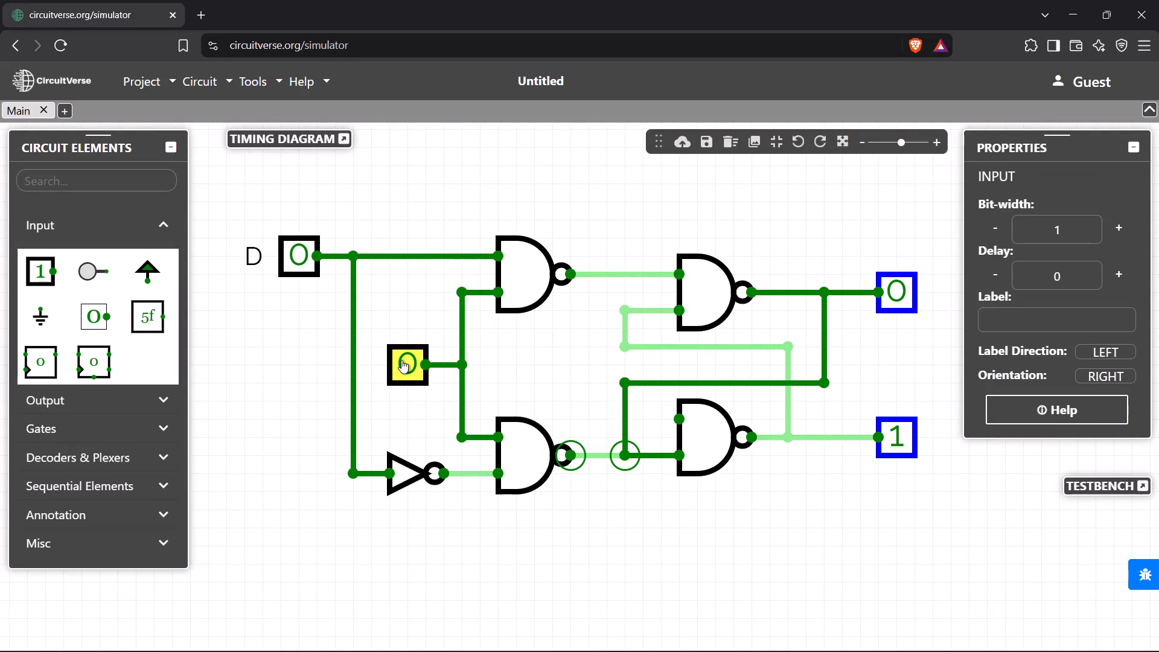
pyautogui.moveTo(350, 252); pyautogui.dragTo(347, 252)
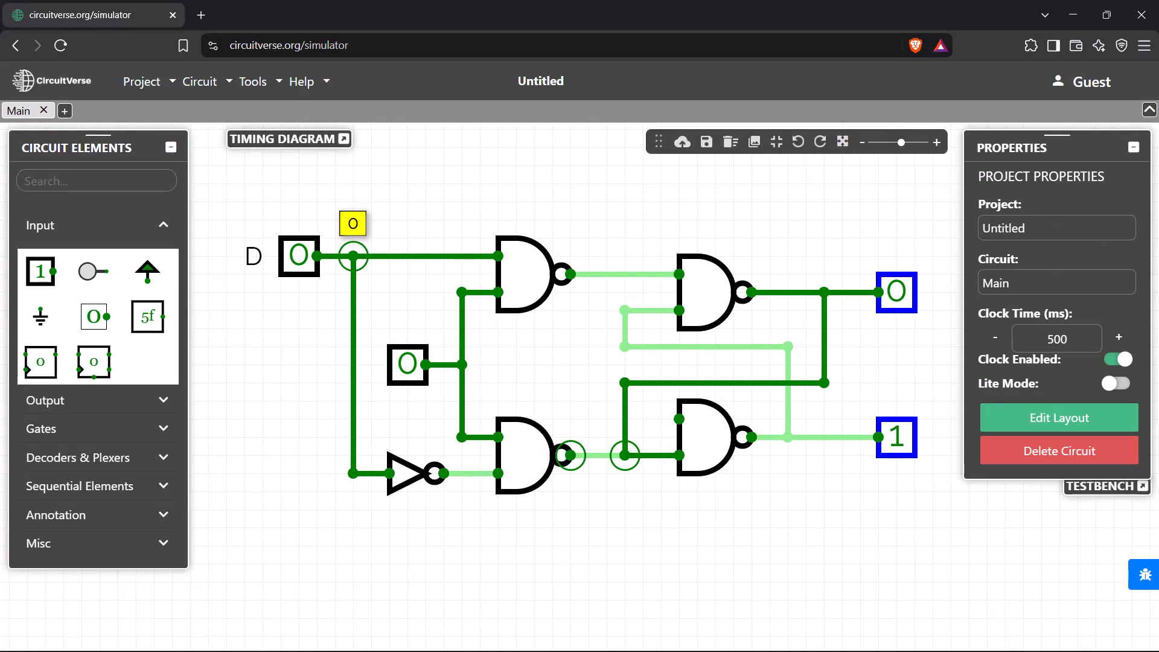
pyautogui.moveTo(347, 252); pyautogui.dragTo(329, 254)
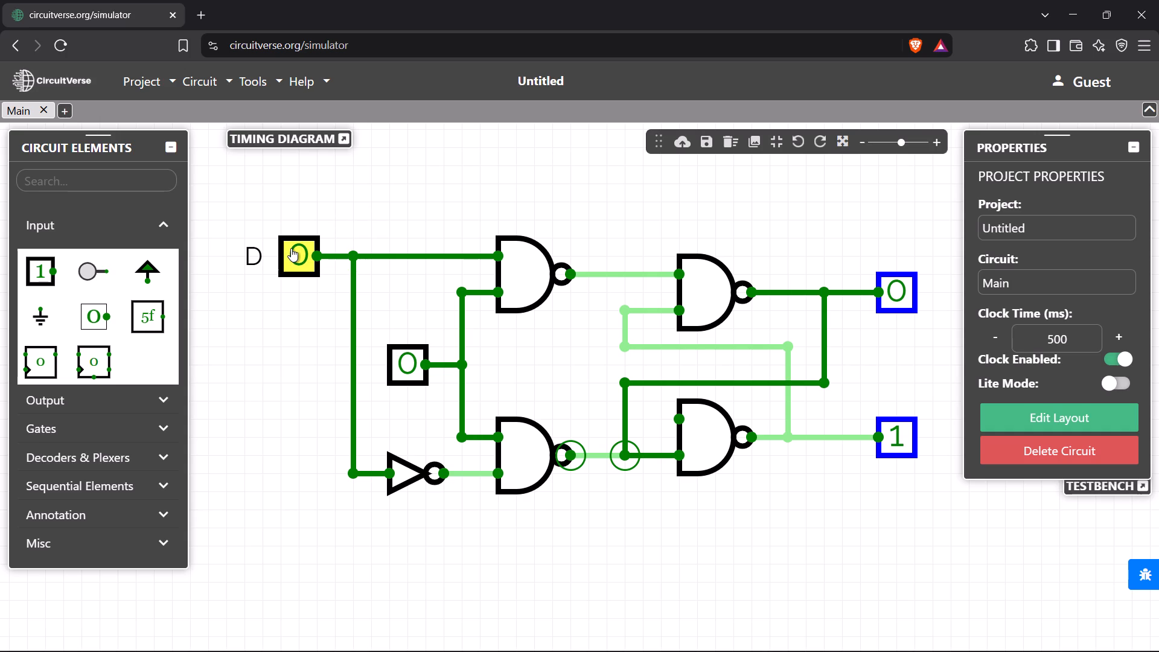
pyautogui.moveTo(293, 249); pyautogui.dragTo(257, 253)
pyautogui.click(257, 253)
pyautogui.moveTo(257, 253); pyautogui.dragTo(279, 252)
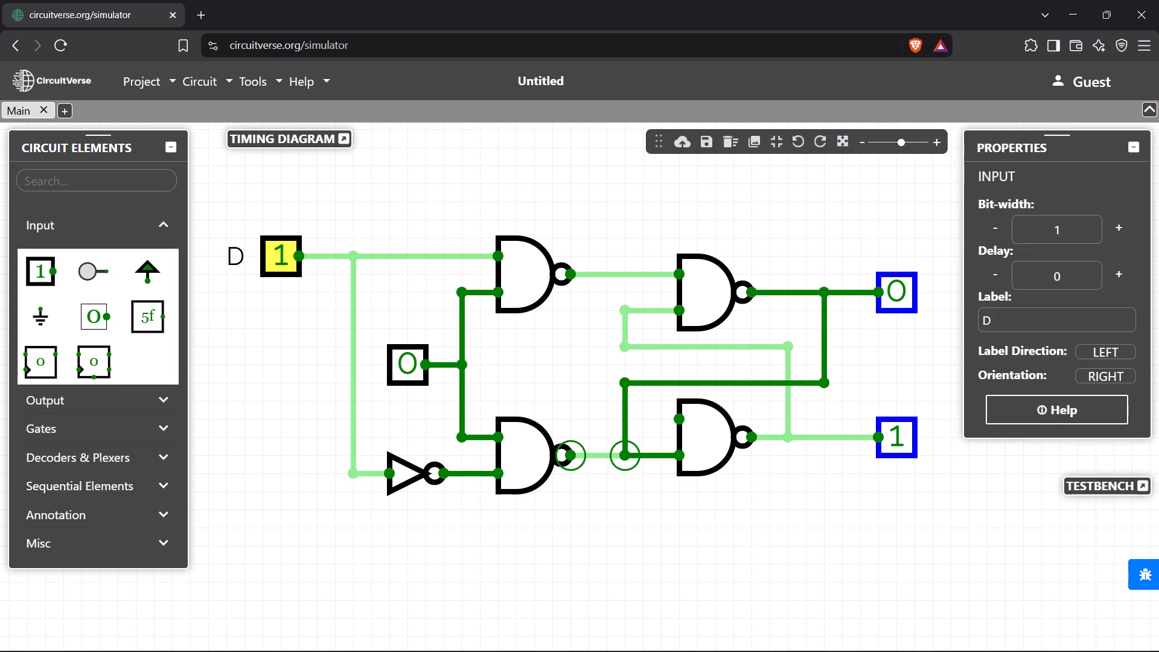
pyautogui.moveTo(279, 252); pyautogui.dragTo(283, 253)
pyautogui.click(413, 359)
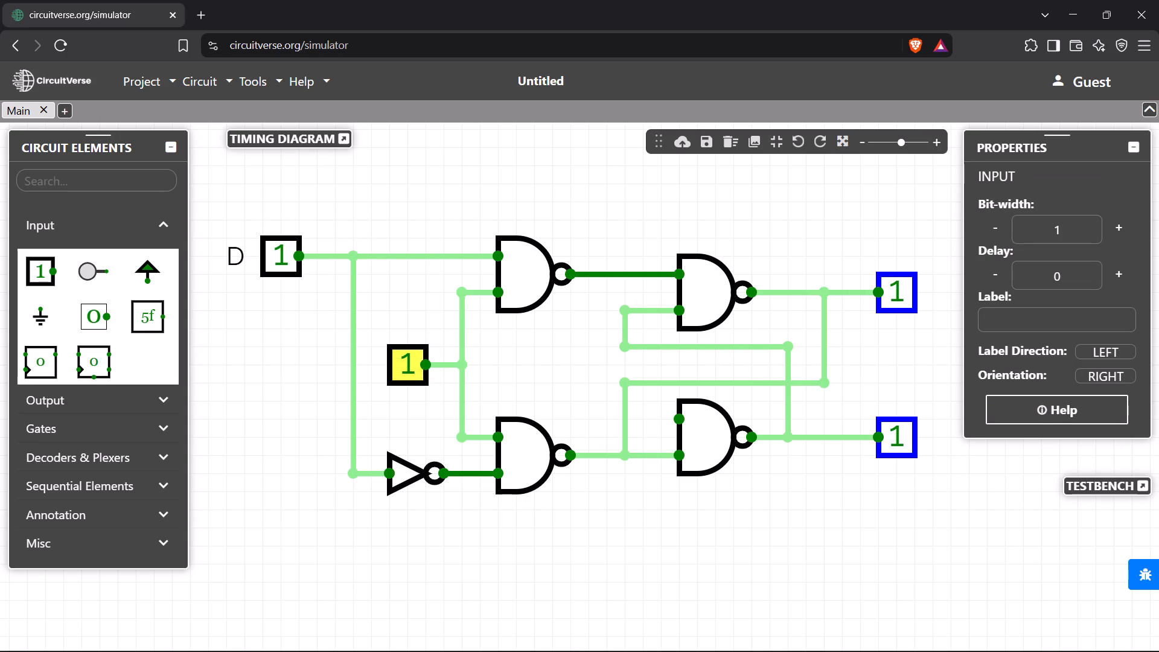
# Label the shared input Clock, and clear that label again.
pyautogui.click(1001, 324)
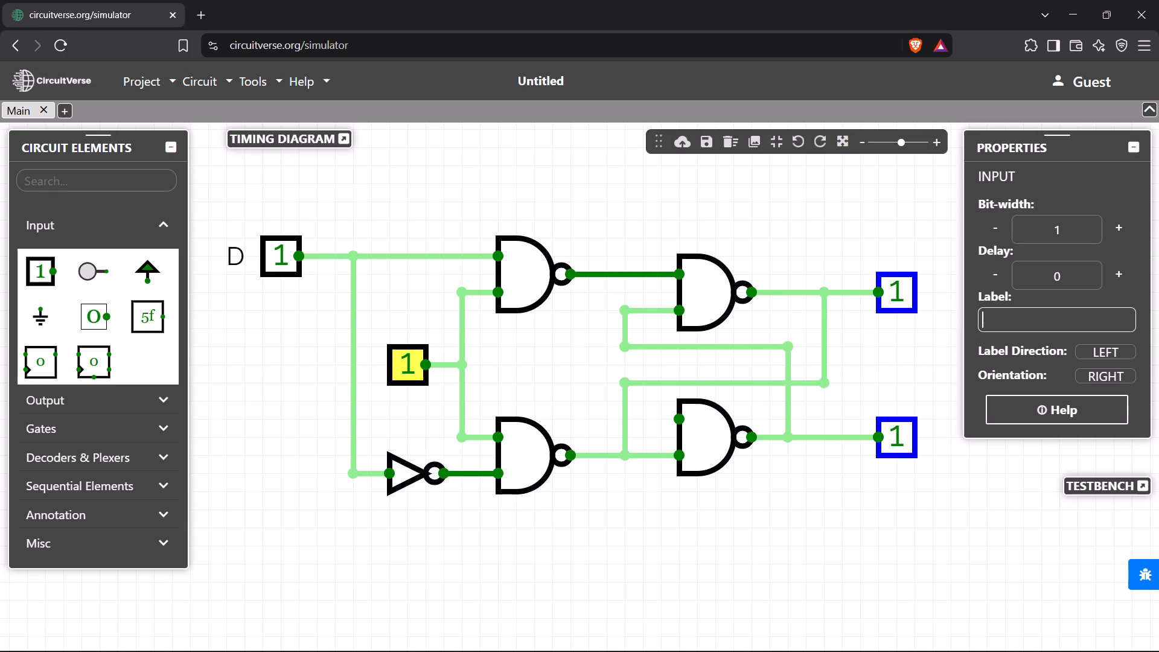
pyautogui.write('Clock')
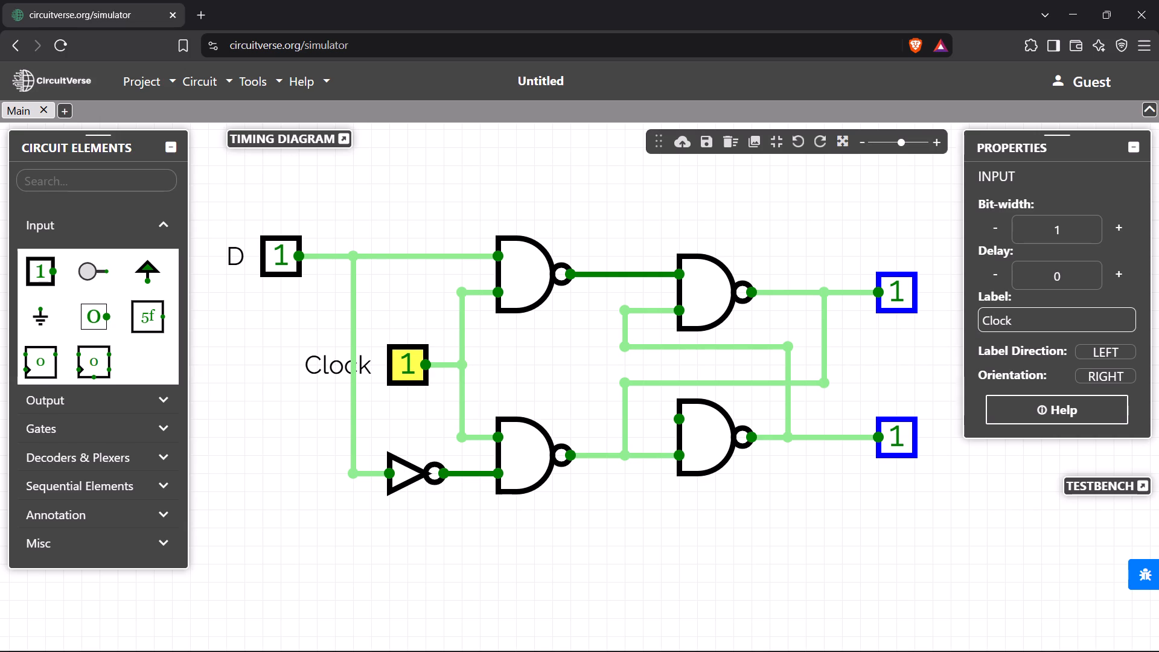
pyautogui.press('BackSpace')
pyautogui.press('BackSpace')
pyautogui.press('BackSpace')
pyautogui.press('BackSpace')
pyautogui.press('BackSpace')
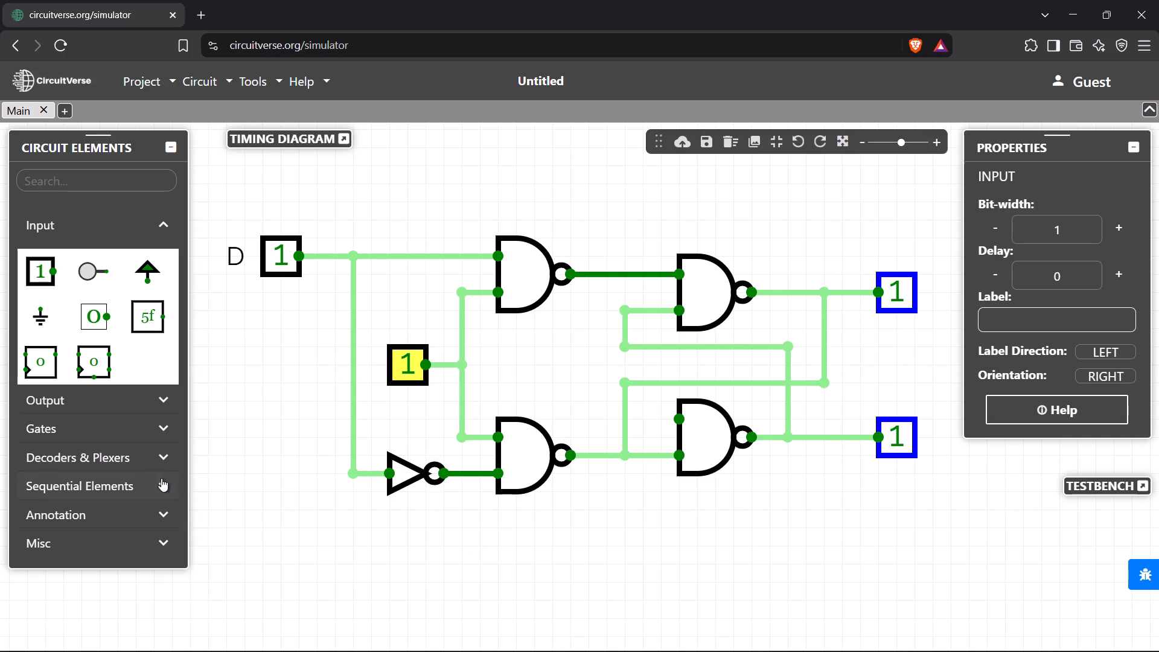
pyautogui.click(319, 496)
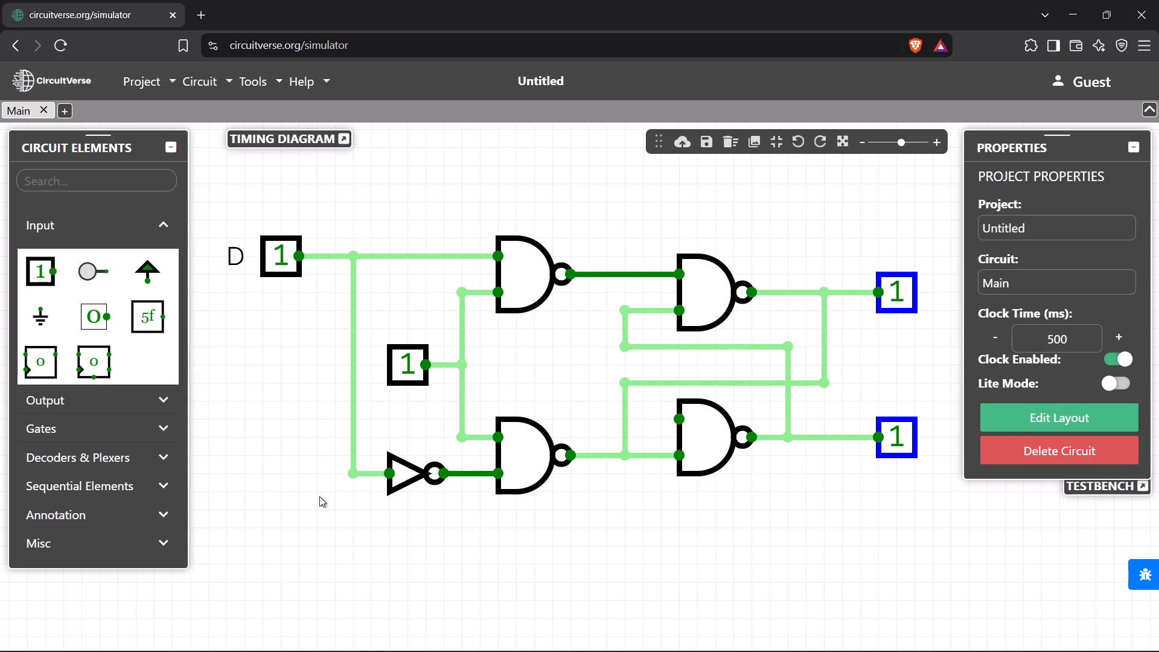
# Set input D to 0.
pyautogui.click(278, 257)
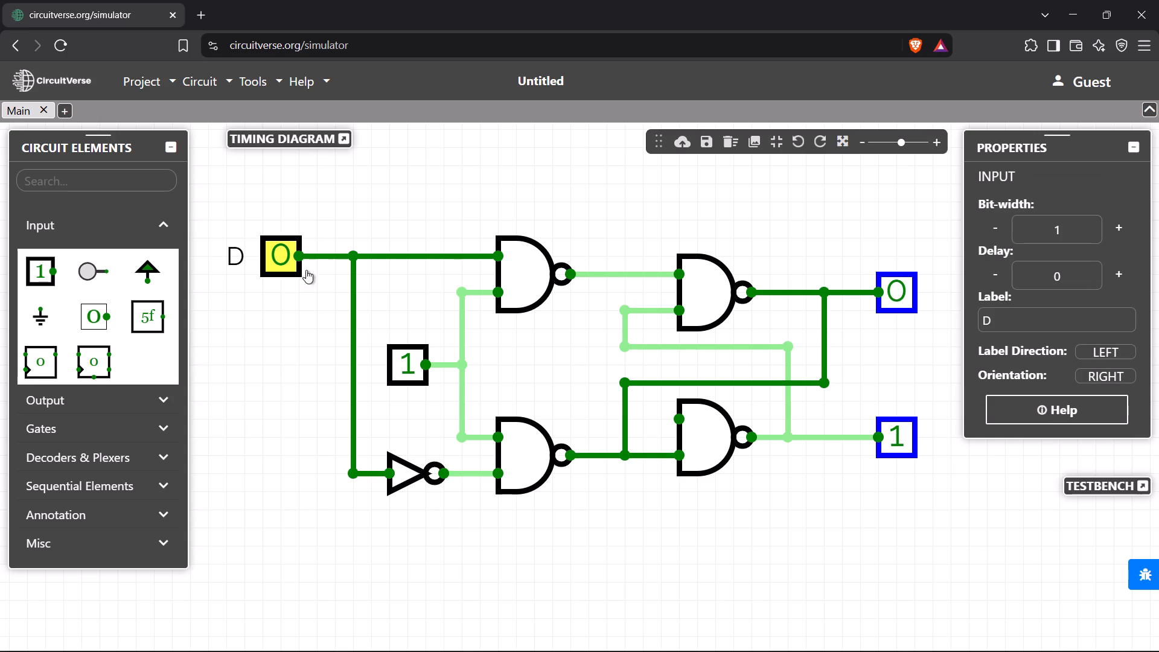
# View the recent image Main(11).jpeg in File Explorer as a reference, and close it to return to the circuit.
pyautogui.press('super+e')
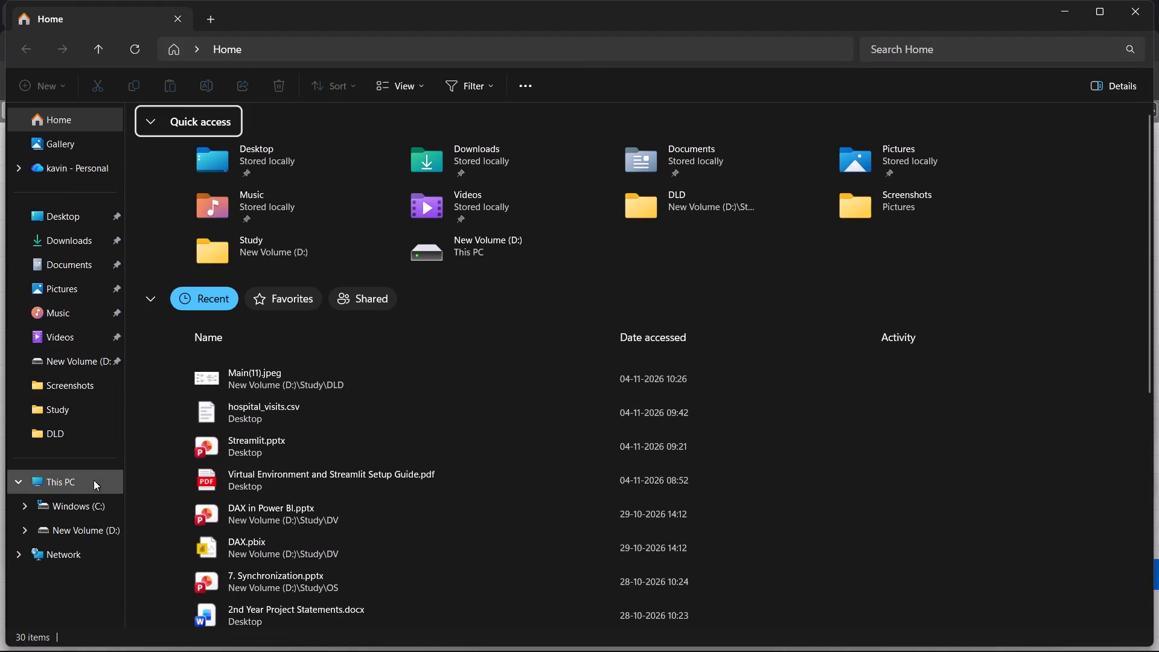
pyautogui.doubleClick(262, 369)
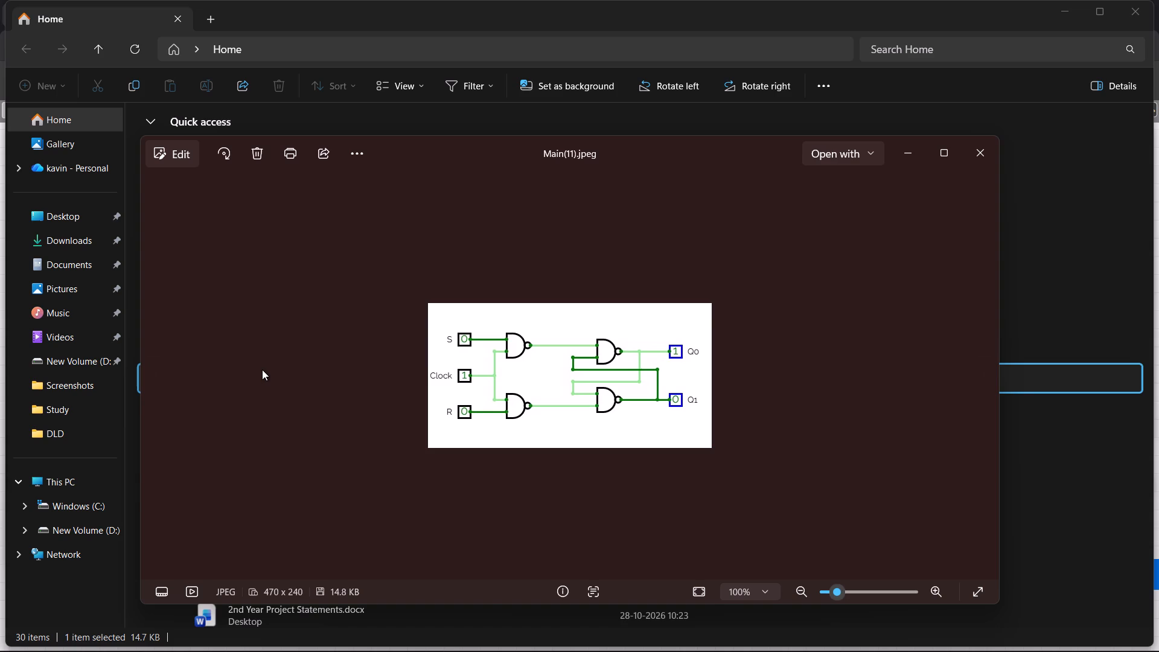
pyautogui.click(975, 142)
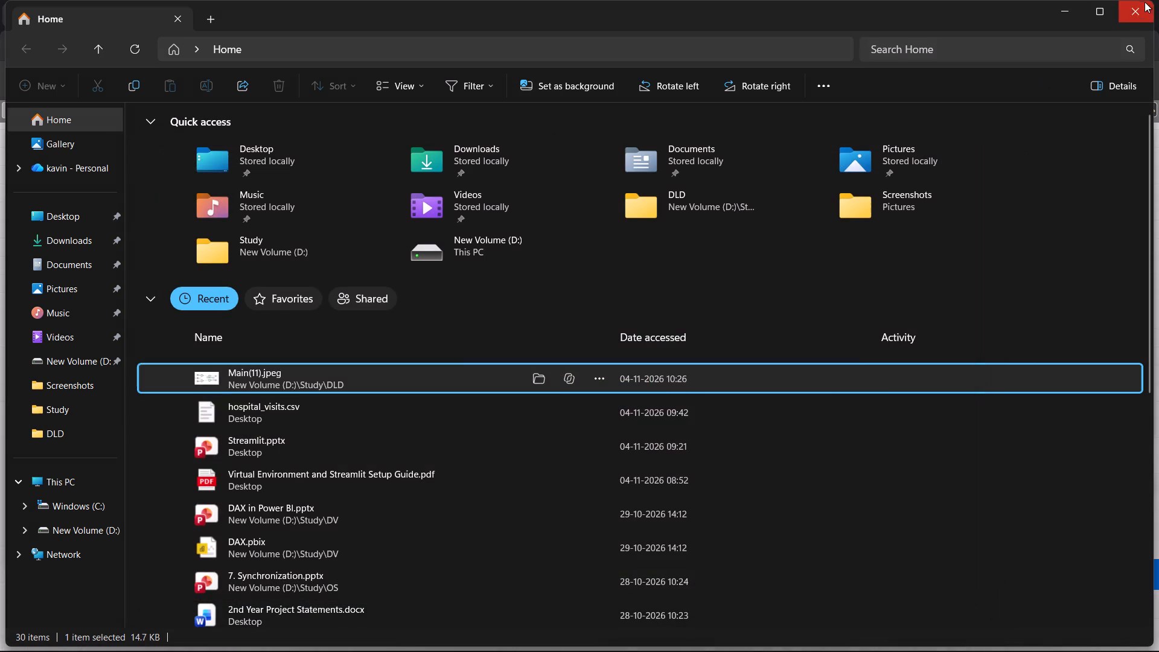
pyautogui.click(1129, 8)
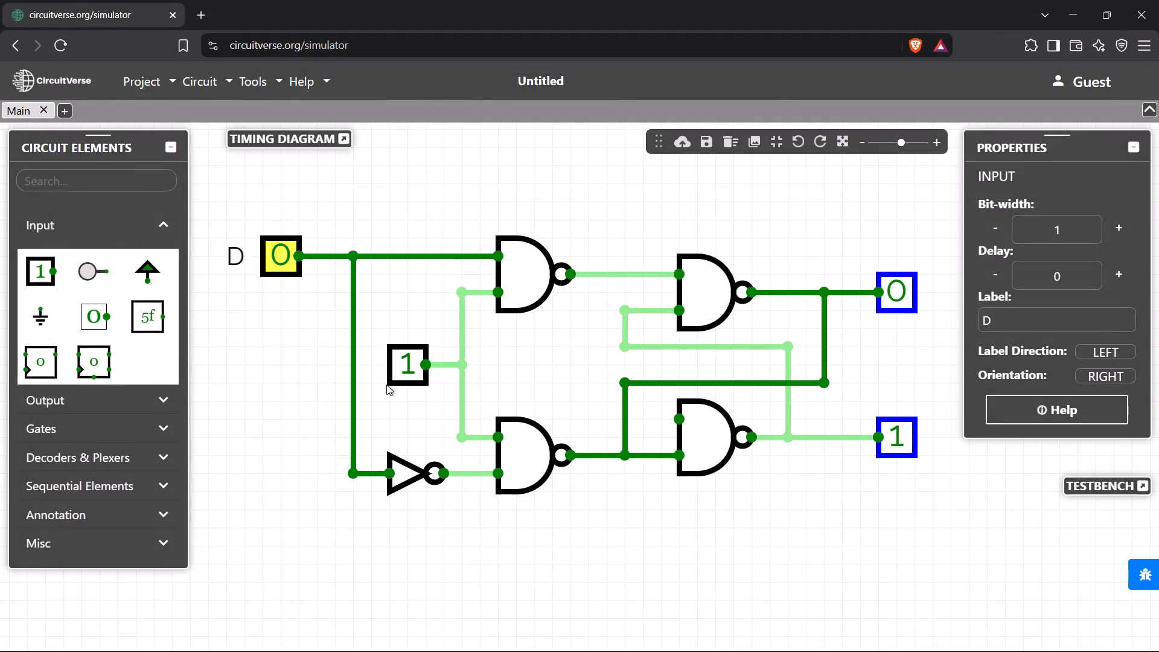
# Toggle the shared input and input D repeatedly to test the outputs, leaving the shared input at 1 and D at 0.
pyautogui.click(406, 370)
pyautogui.click(406, 370)
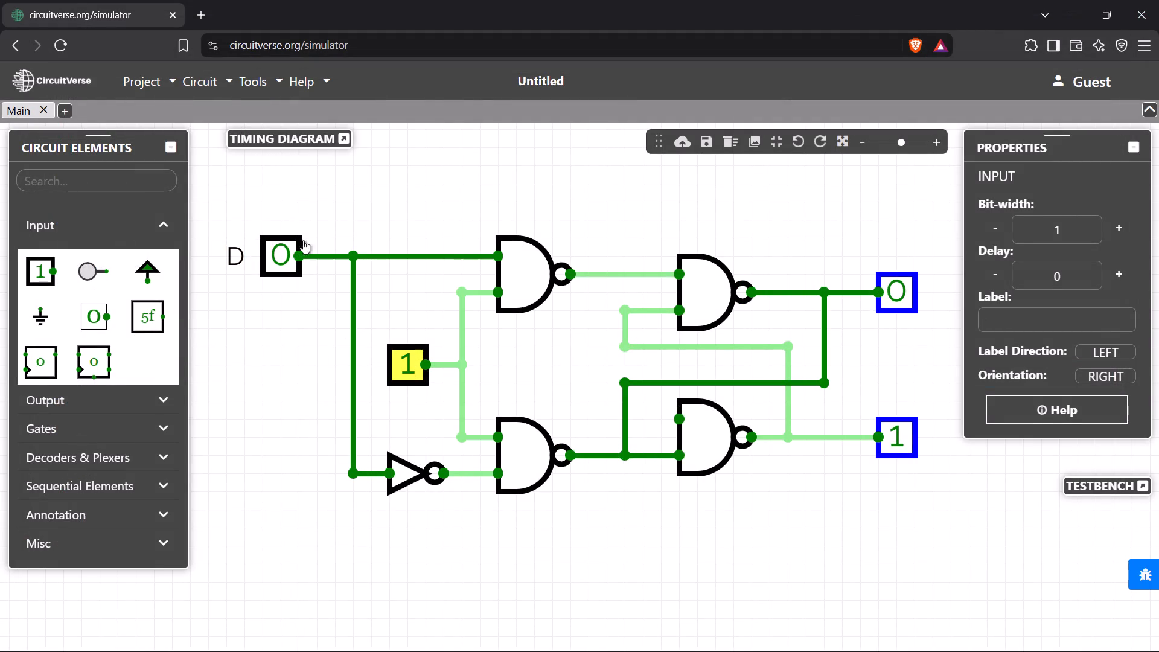
pyautogui.click(276, 257)
pyautogui.click(276, 257)
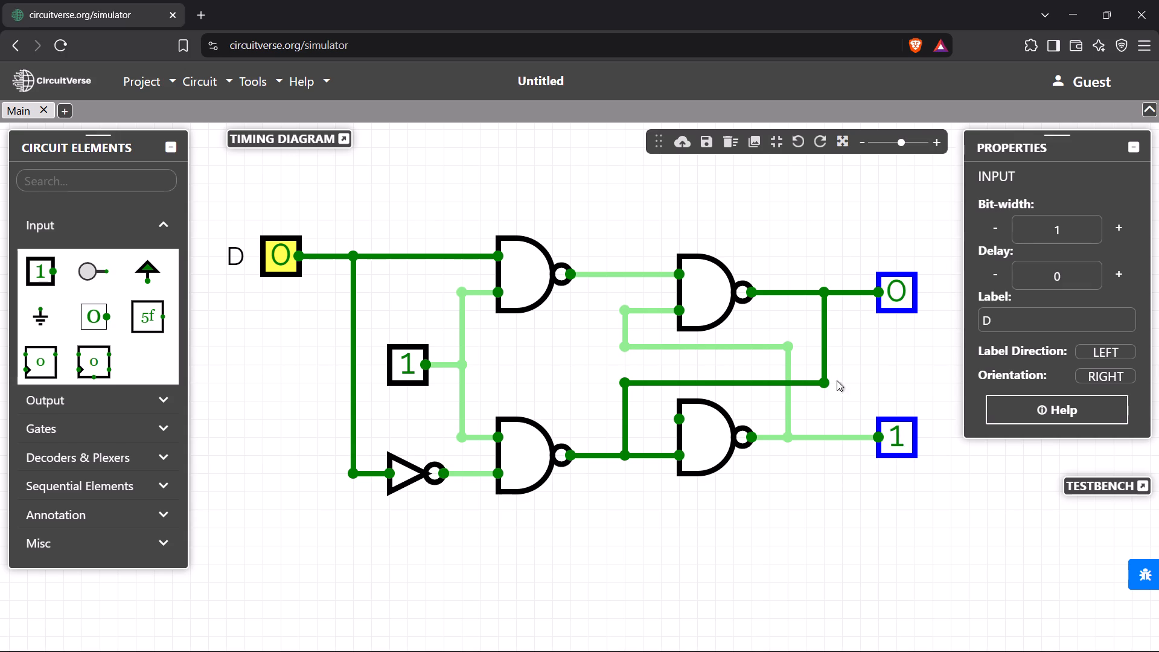
pyautogui.click(279, 262)
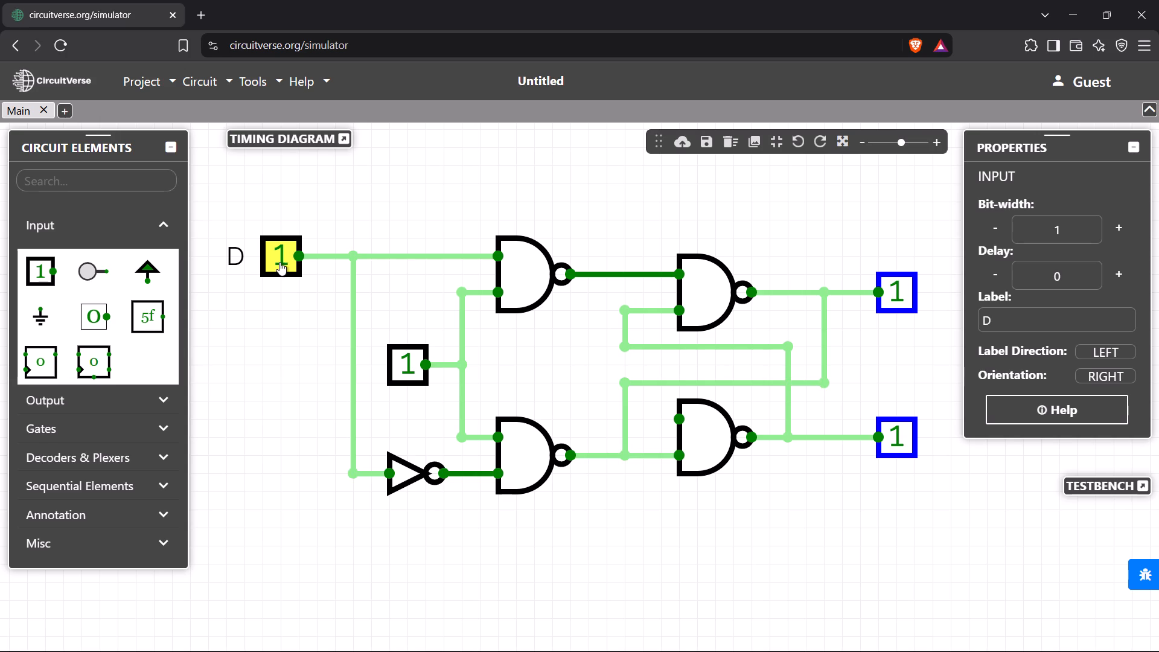
pyautogui.click(279, 262)
pyautogui.tripleClick(279, 262)
pyautogui.tripleClick(279, 262)
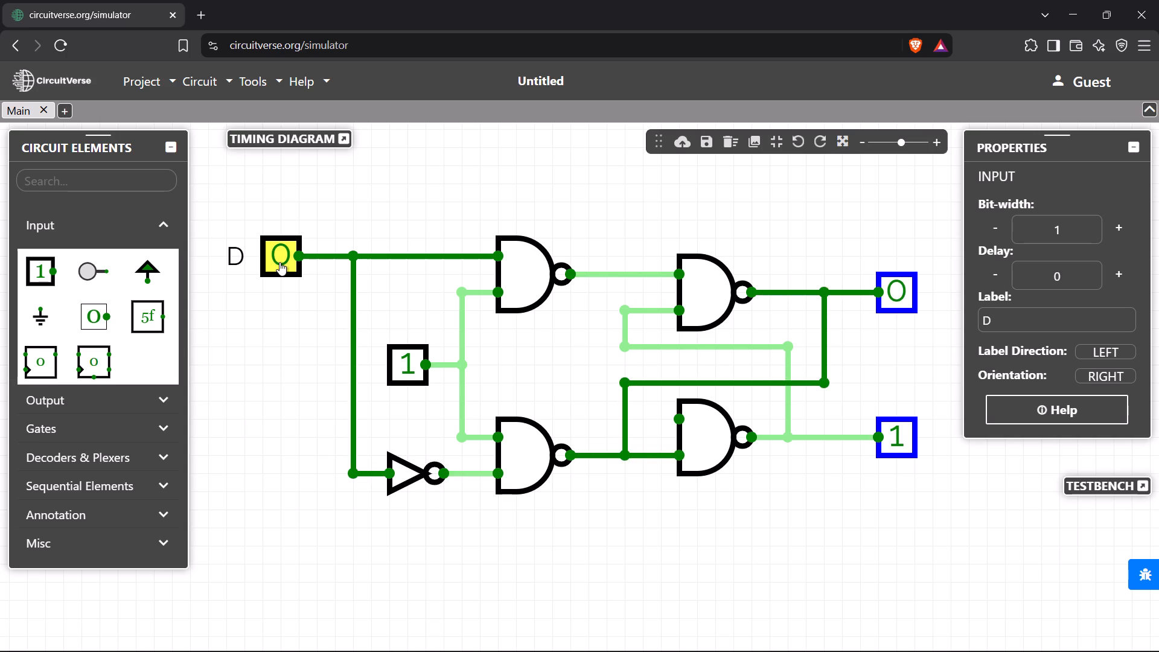
pyautogui.tripleClick(279, 262)
pyautogui.rightClick(279, 262)
pyautogui.rightClick(279, 262)
pyautogui.tripleClick(279, 262)
pyautogui.tripleClick(279, 262)
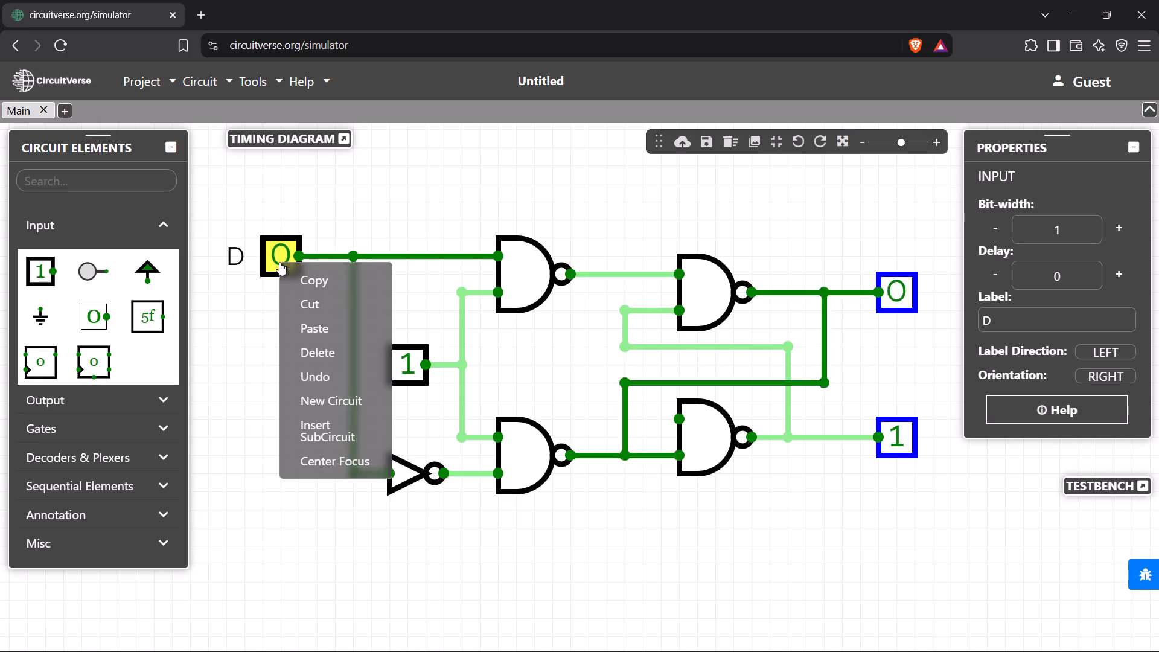
pyautogui.tripleClick(279, 262)
pyautogui.tripleClick(279, 262)
pyautogui.click(279, 262)
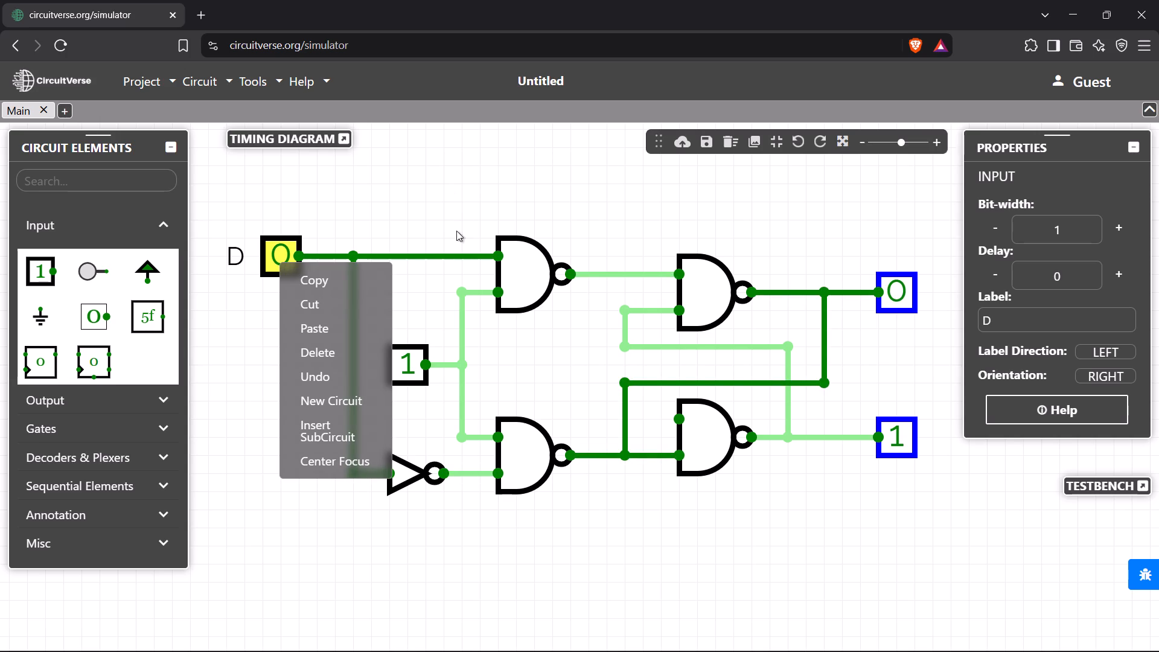
pyautogui.click(456, 231)
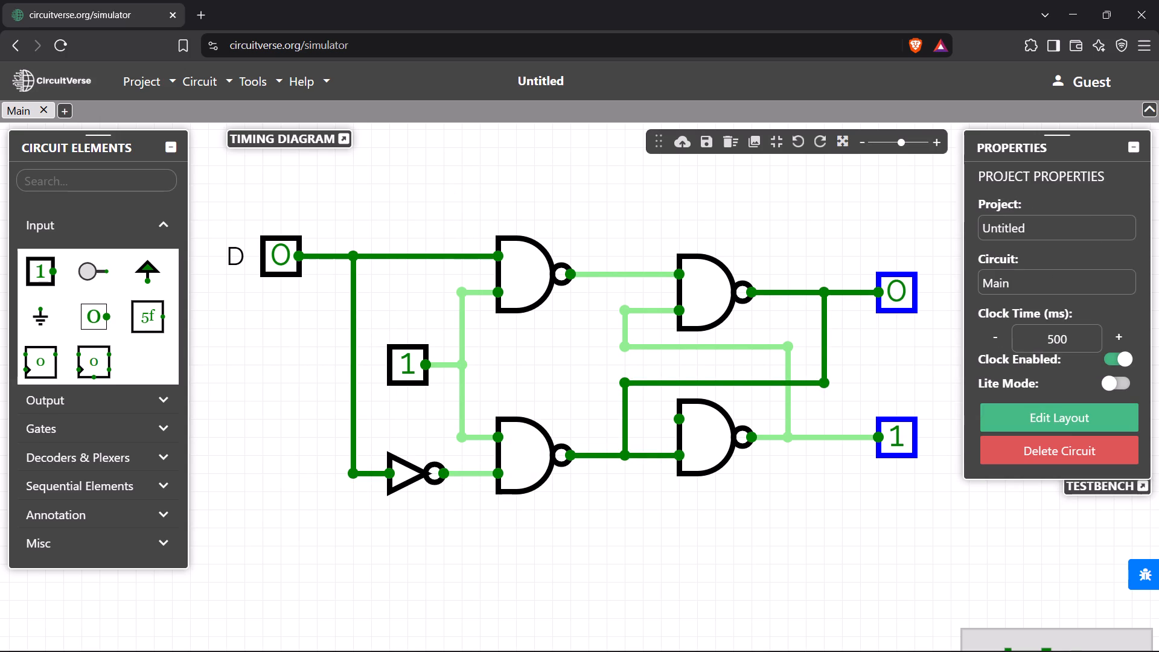
pyautogui.click(890, 651)
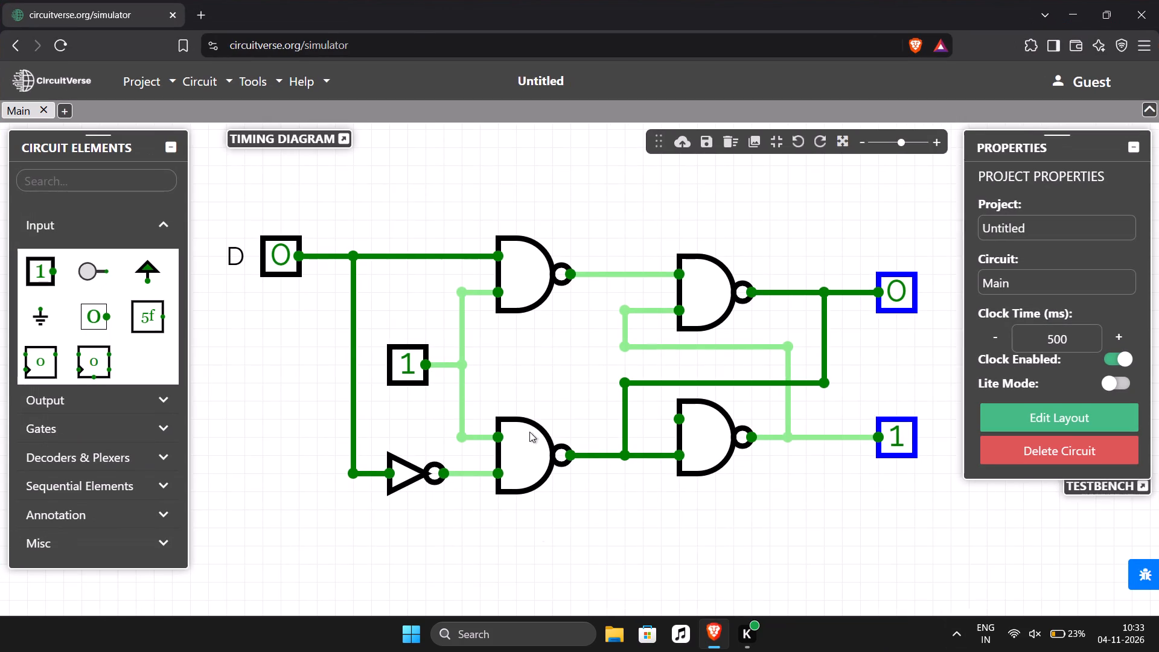
# Render the full circuit view as a JPEG image at 1x resolution.
pyautogui.click(260, 84)
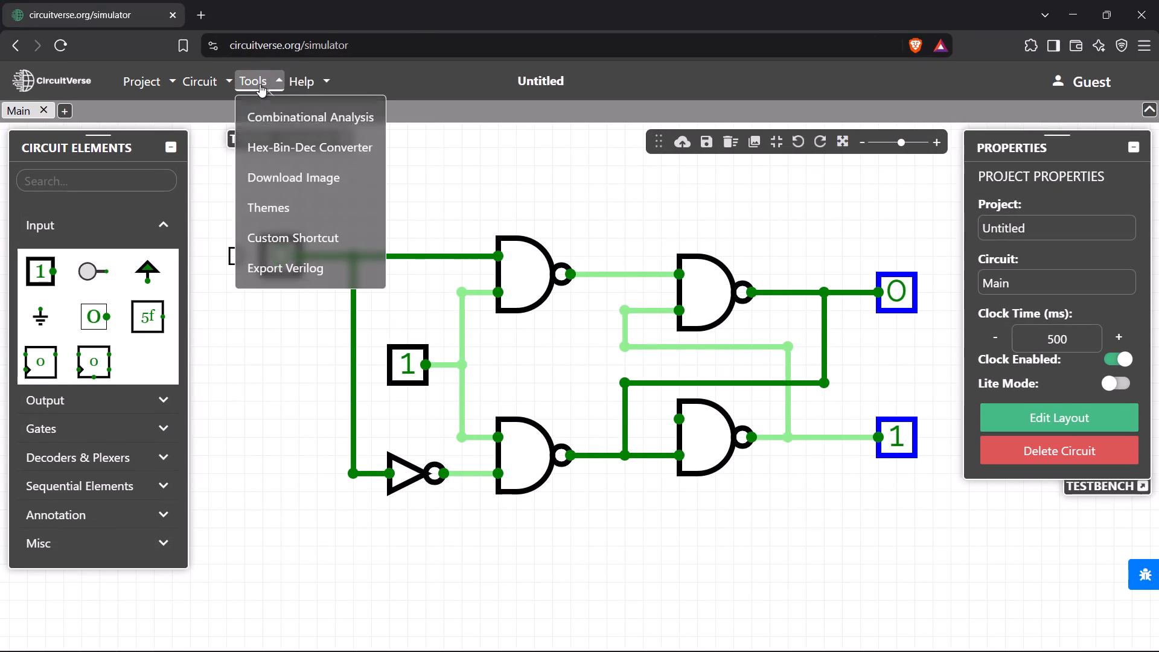
pyautogui.click(357, 184)
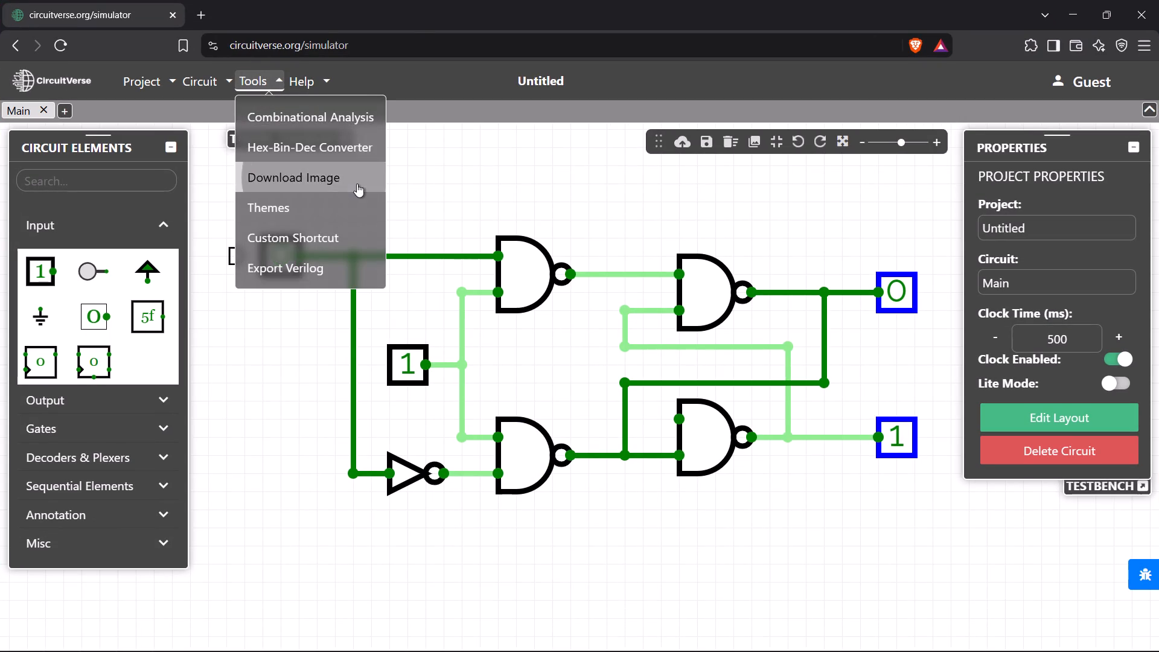
pyautogui.click(426, 339)
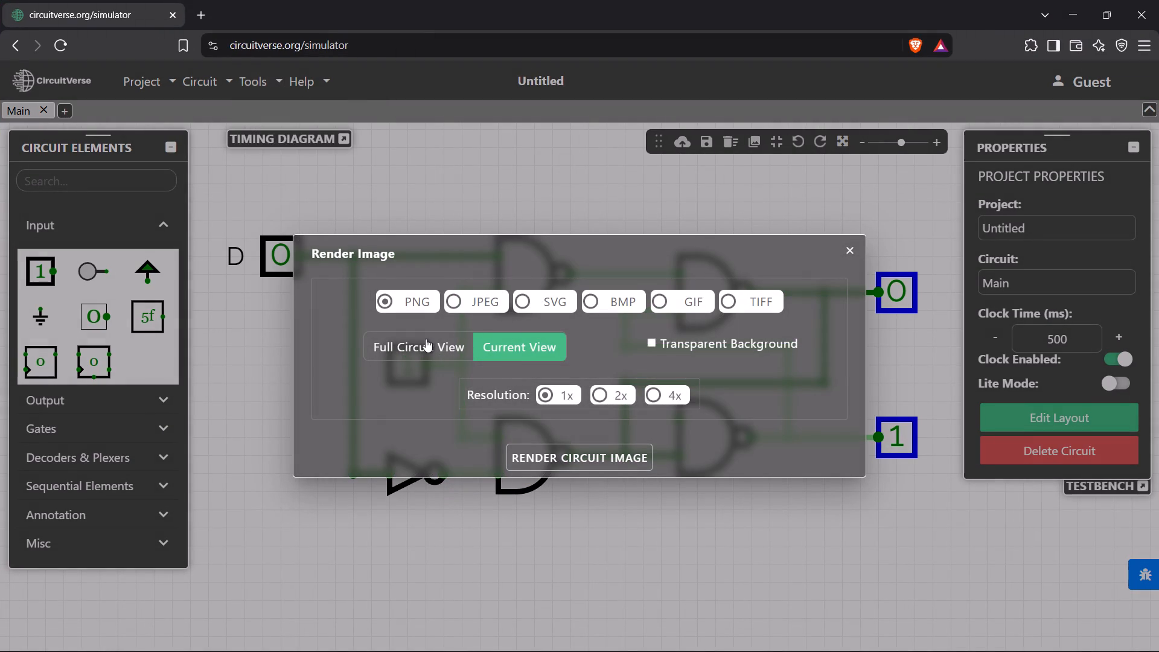
pyautogui.click(485, 301)
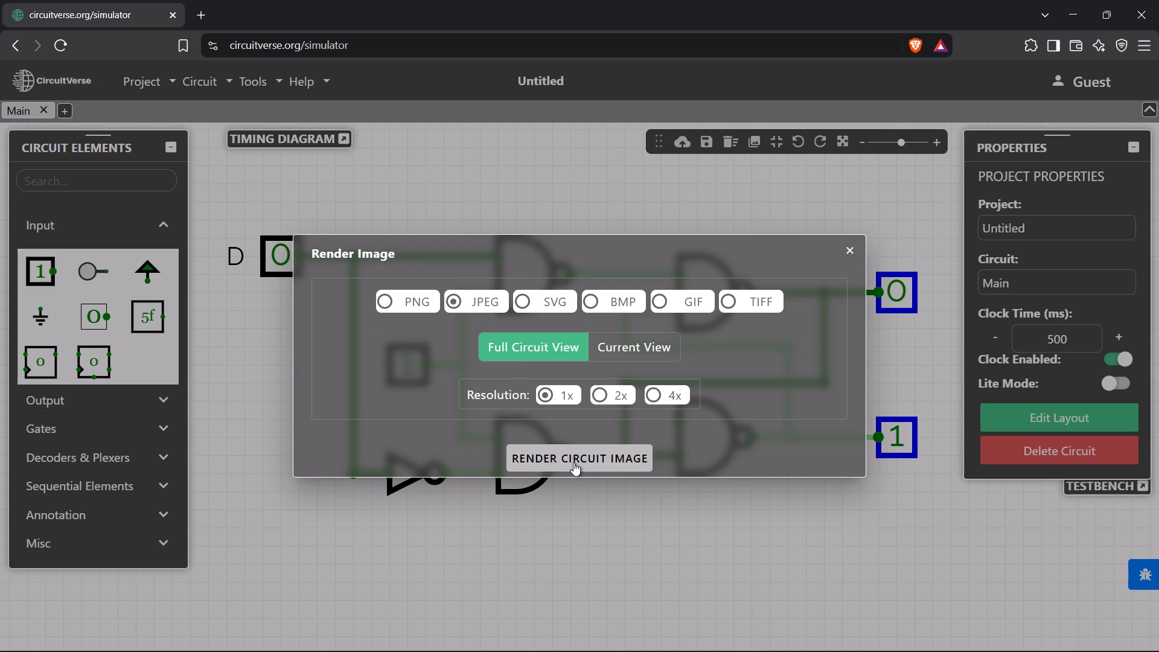
pyautogui.click(540, 450)
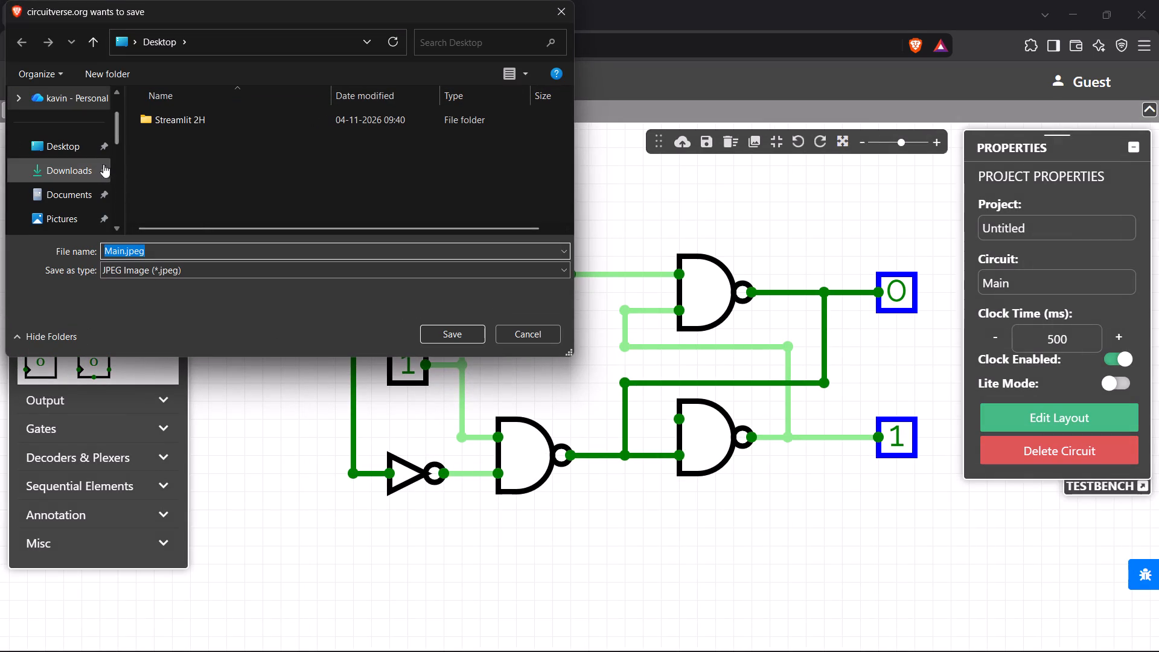
# Choose the DLD folder inside Study on New Volume (D:) as the save location for the circuit image.
pyautogui.scroll(-2, 64, 210)
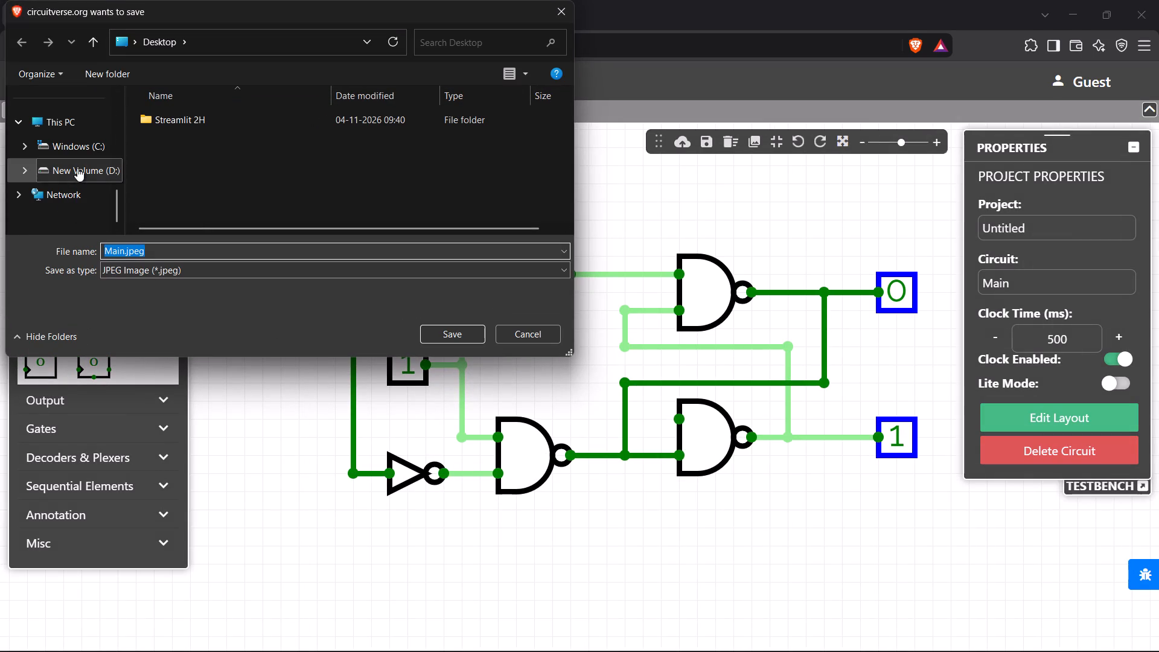
pyautogui.click(78, 170)
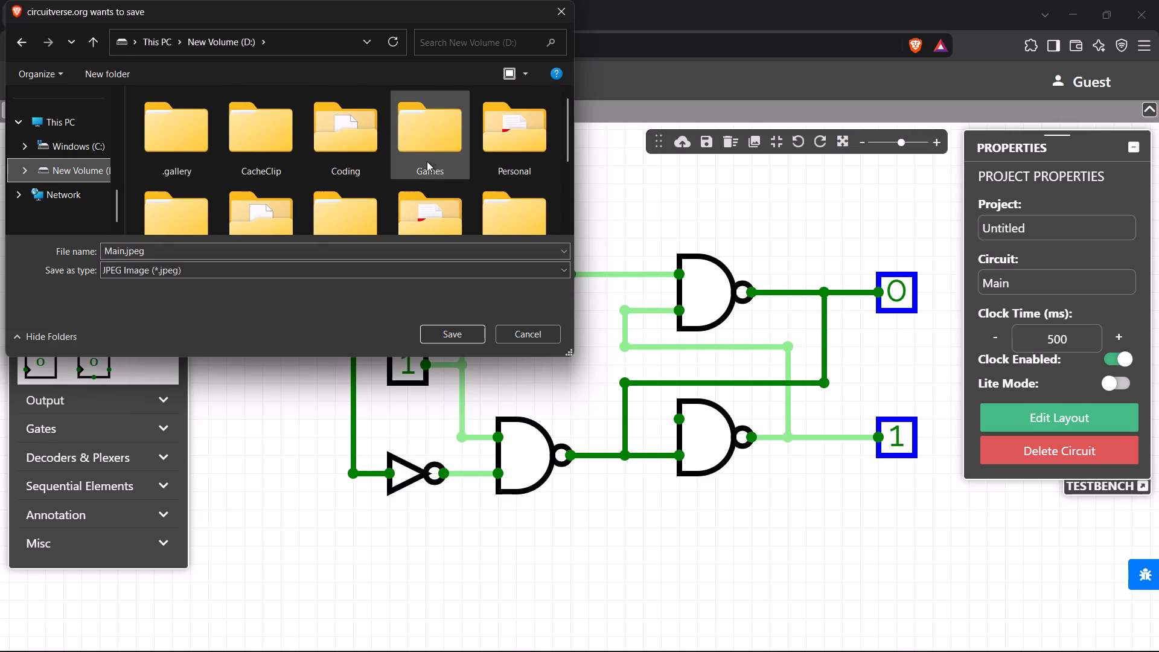
pyautogui.scroll(-1, 365, 165)
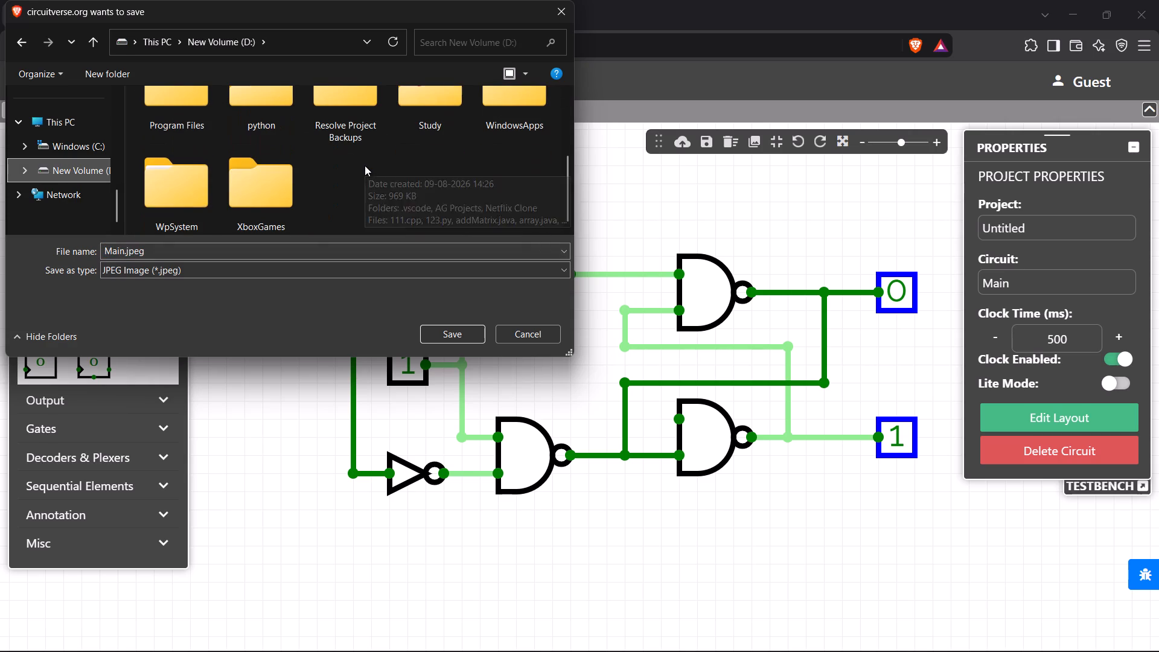
pyautogui.scroll(-1, 365, 165)
pyautogui.doubleClick(436, 98)
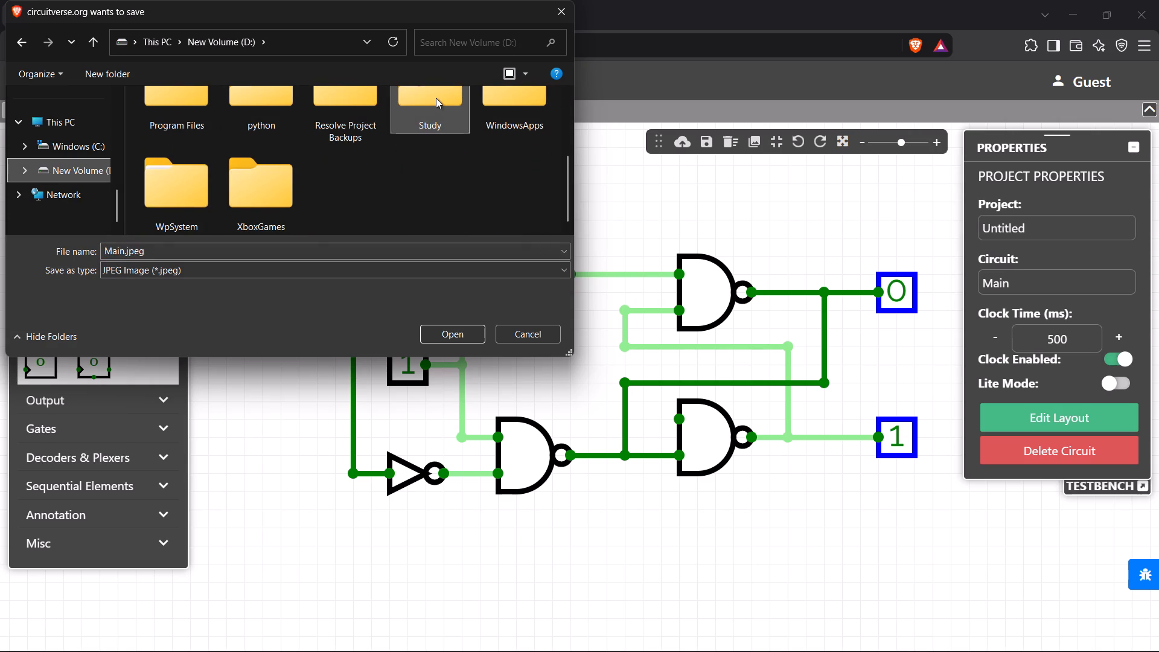
pyautogui.doubleClick(272, 147)
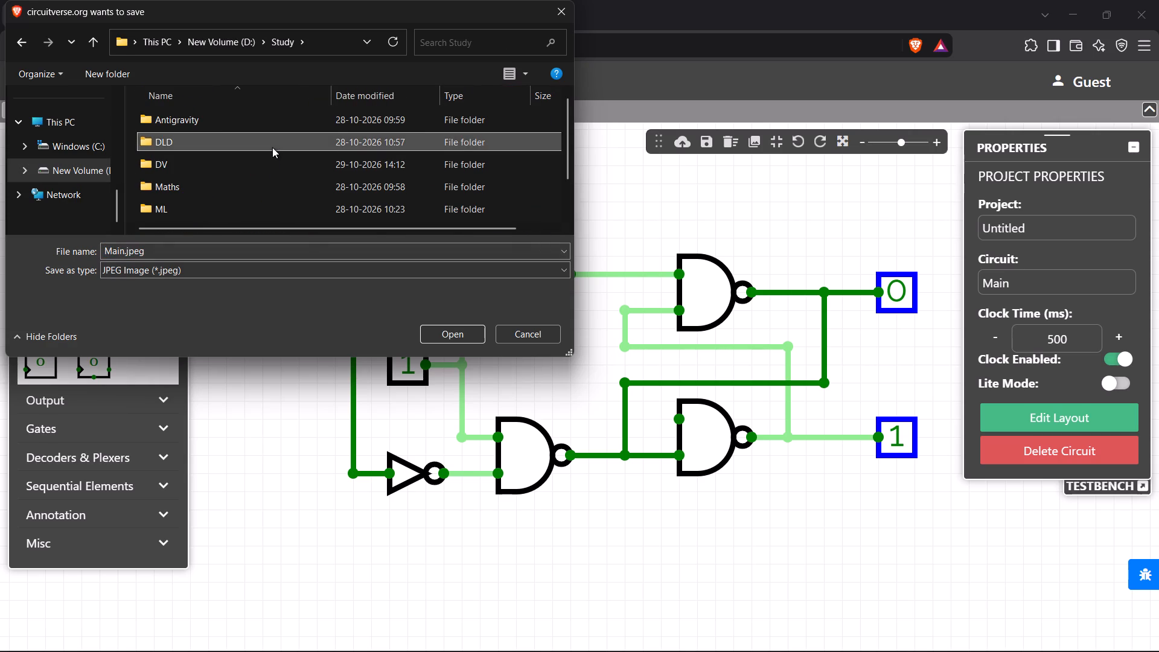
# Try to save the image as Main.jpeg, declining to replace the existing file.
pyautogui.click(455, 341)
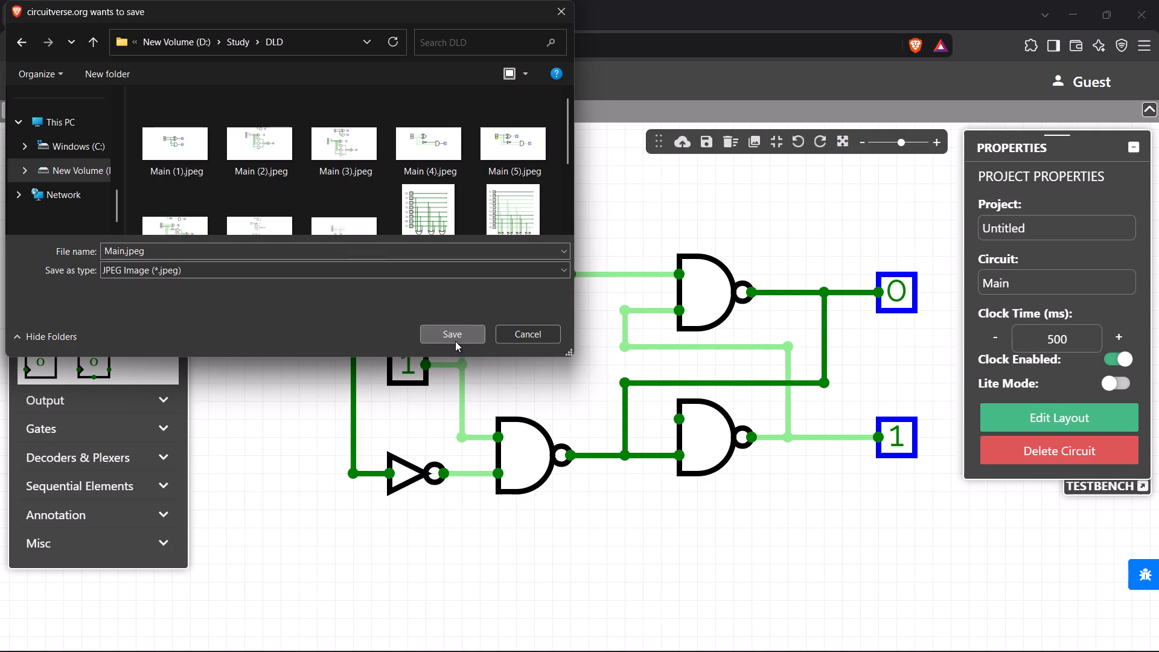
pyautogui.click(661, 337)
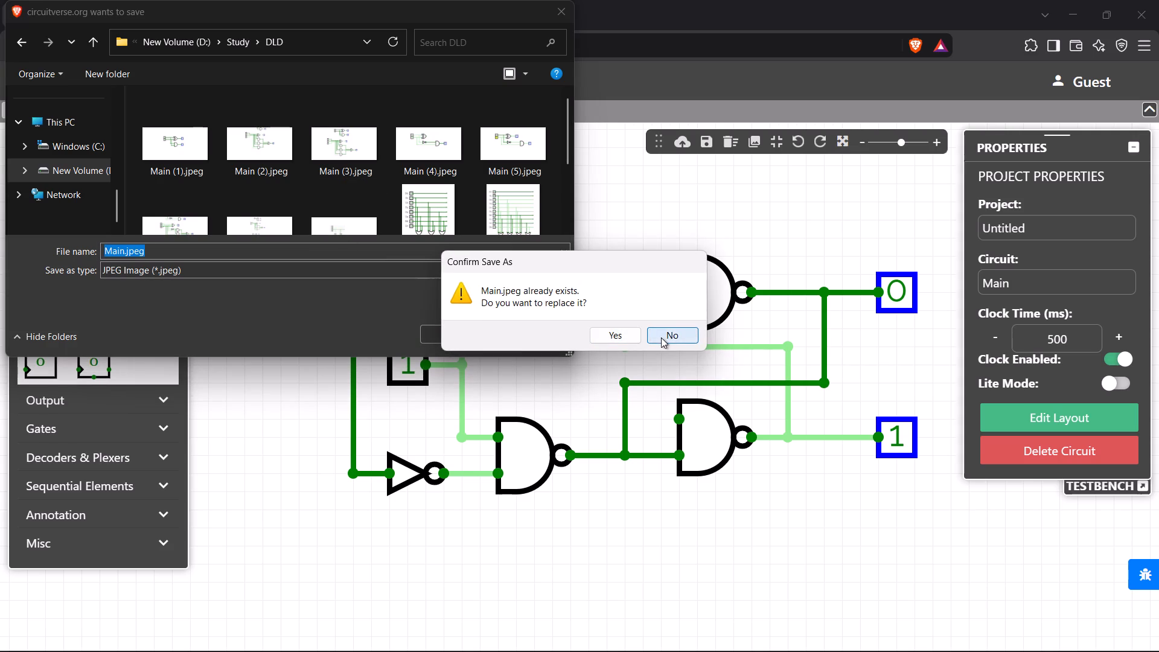
# Save the circuit image in the DLD folder under the file name Main(13).jpeg.
pyautogui.scroll(-4, 319, 196)
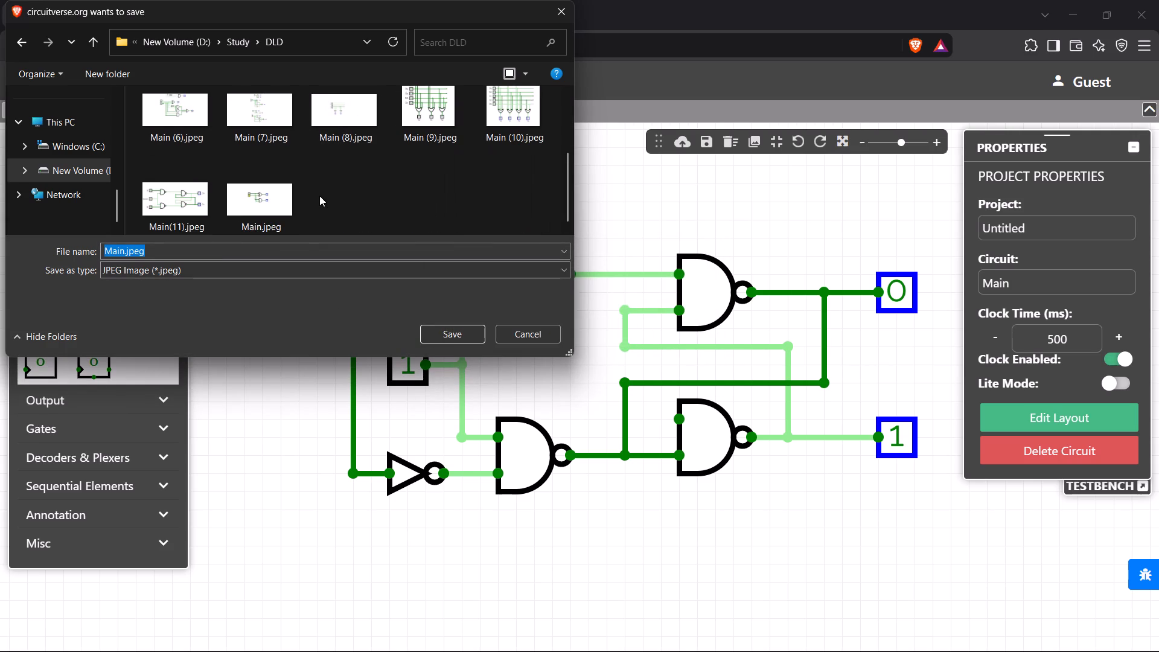
pyautogui.click(125, 252)
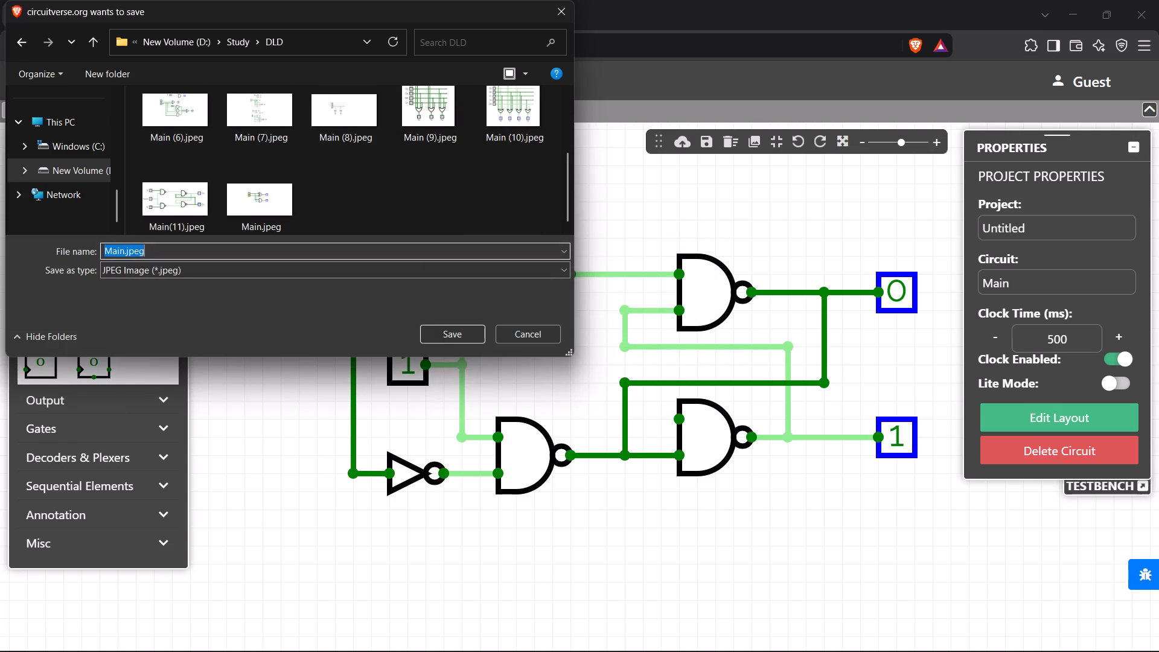
pyautogui.click(122, 249)
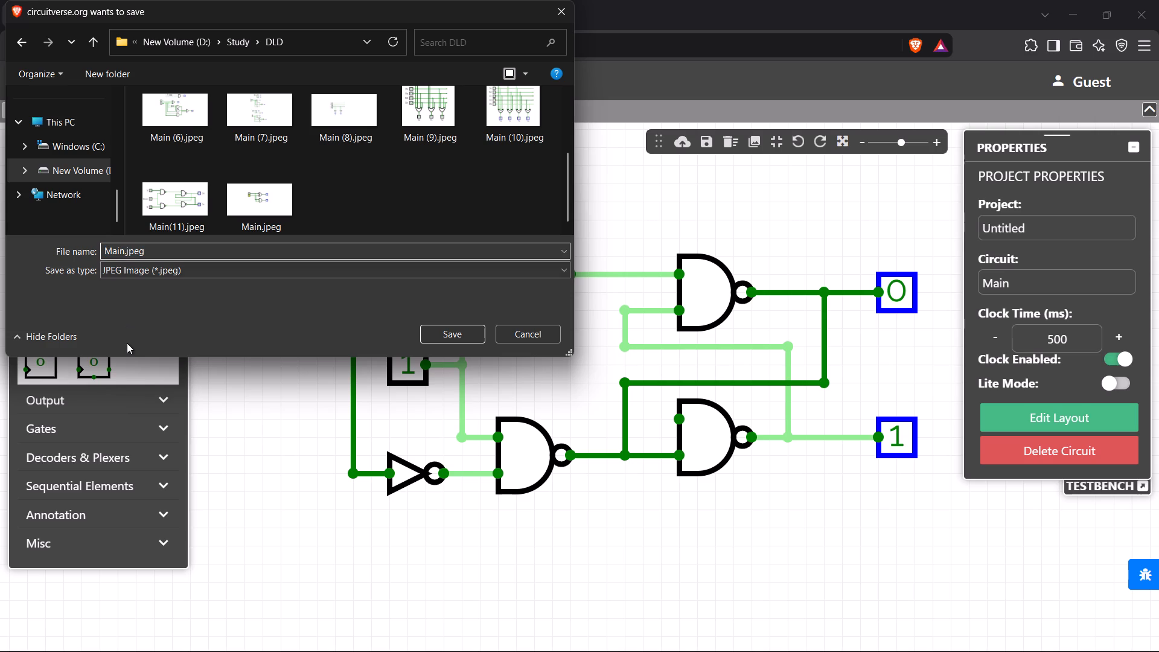
pyautogui.hotkey('shift', '(')
pyautogui.write('13)')
pyautogui.press('Return')
# Switch to File Explorer and open the folder location of the recent file Main(11).jpeg.
pyautogui.press('super+e')
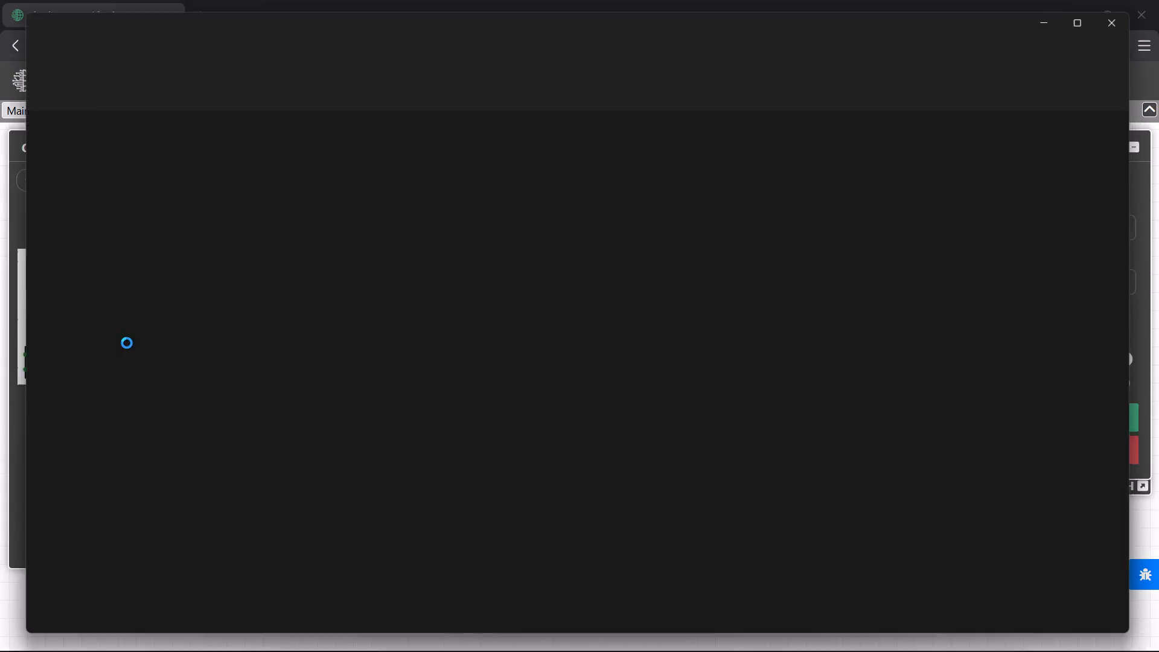
pyautogui.click(271, 408)
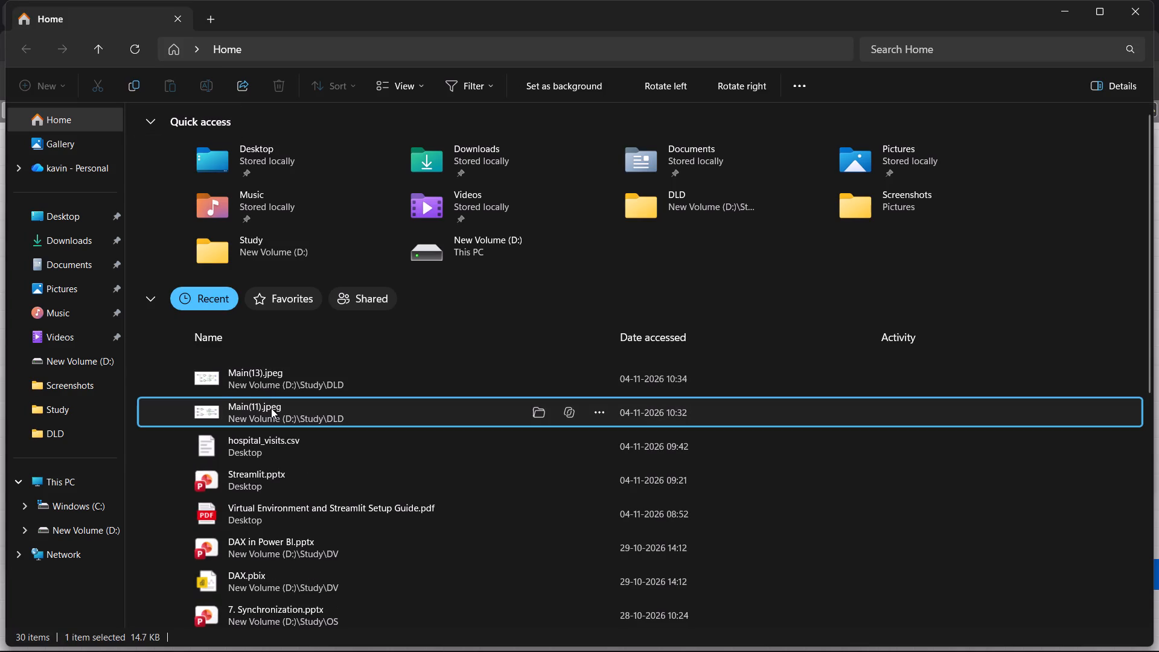
pyautogui.rightClick(271, 408)
pyautogui.moveTo(271, 408); pyautogui.dragTo(291, 418)
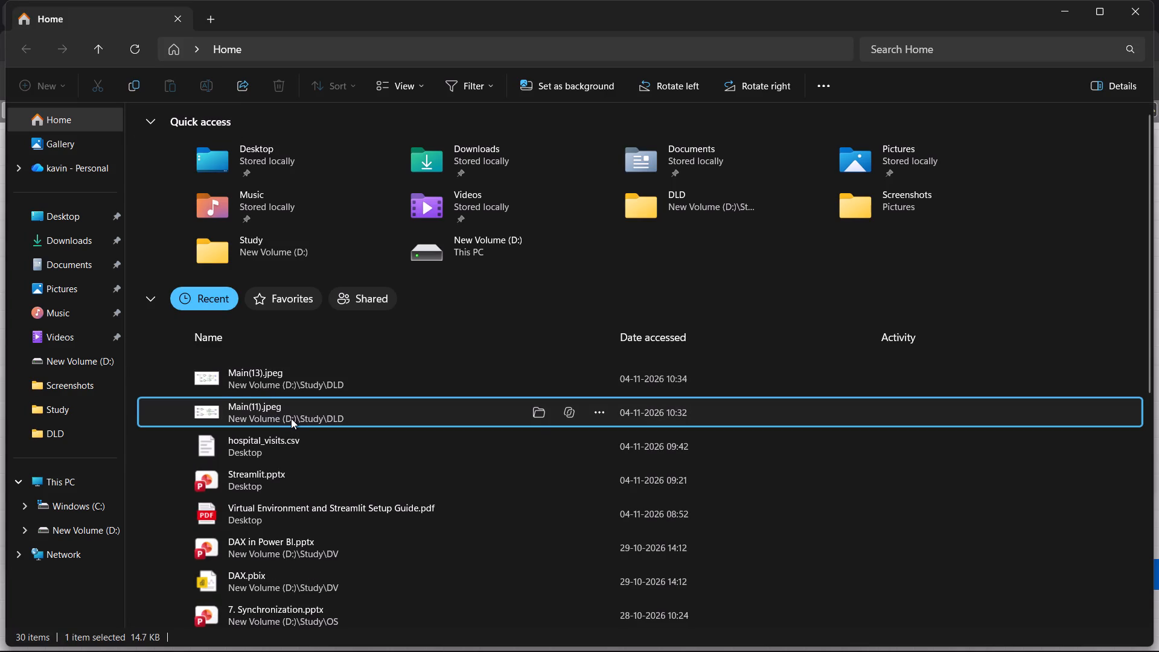
pyautogui.rightClick(291, 418)
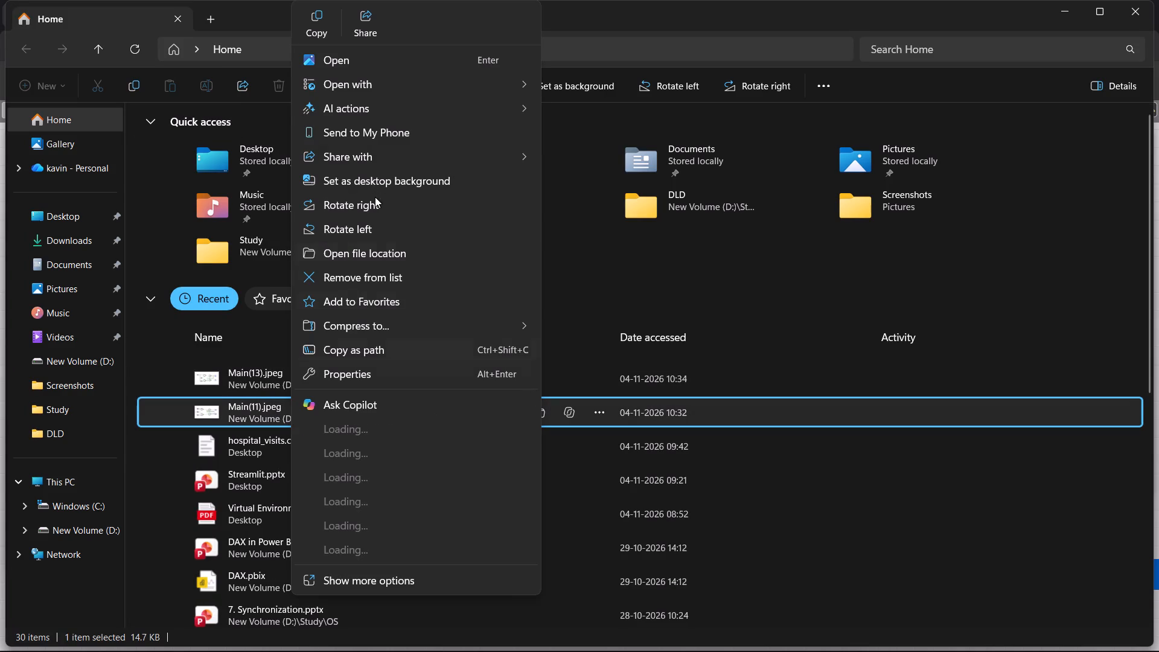
pyautogui.click(264, 421)
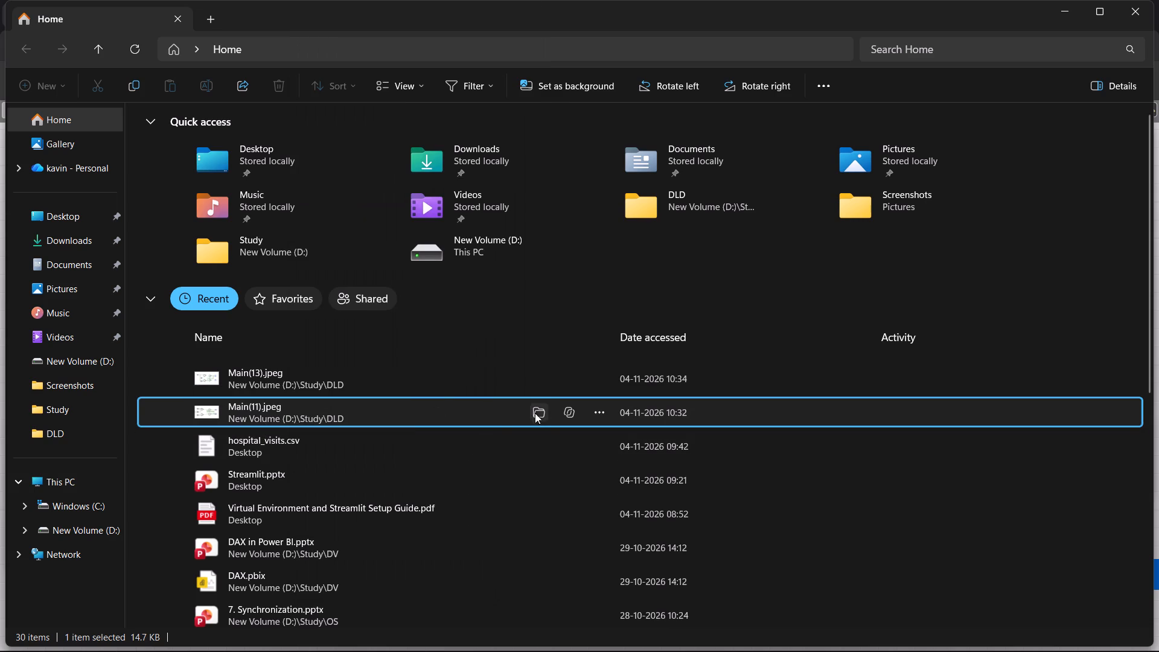
pyautogui.click(540, 414)
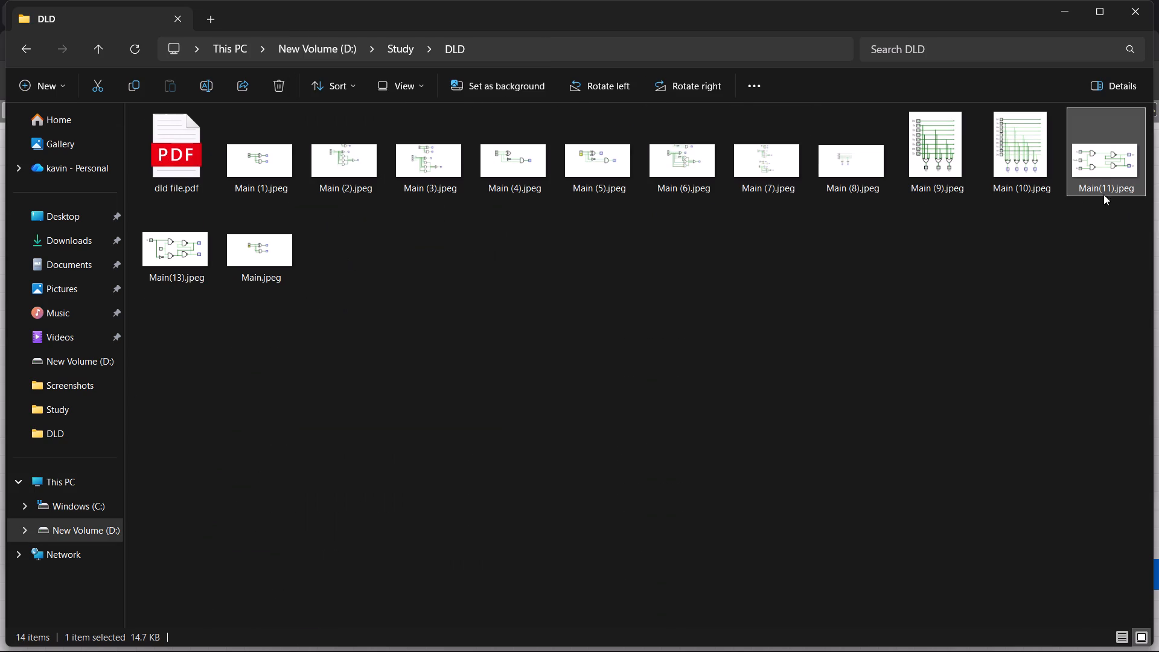
# Rename the image Main(11).jpeg in the DLD folder as Main(12).jpeg.
pyautogui.click(1091, 188)
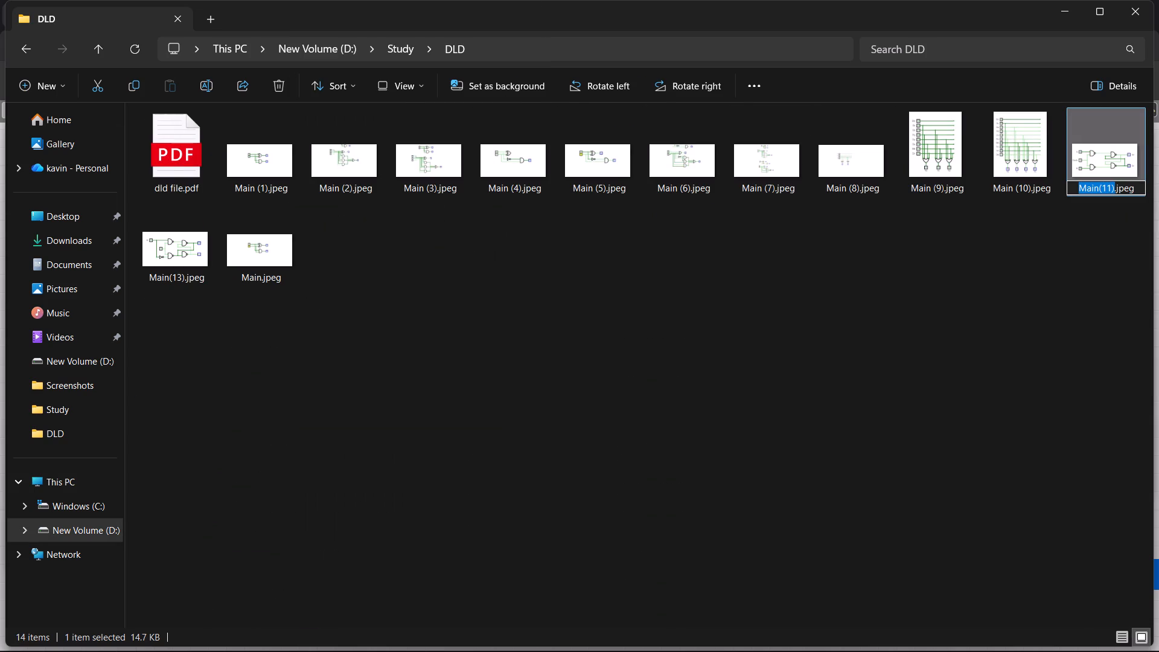
pyautogui.click(1108, 187)
pyautogui.press('Delete')
pyautogui.press('2')
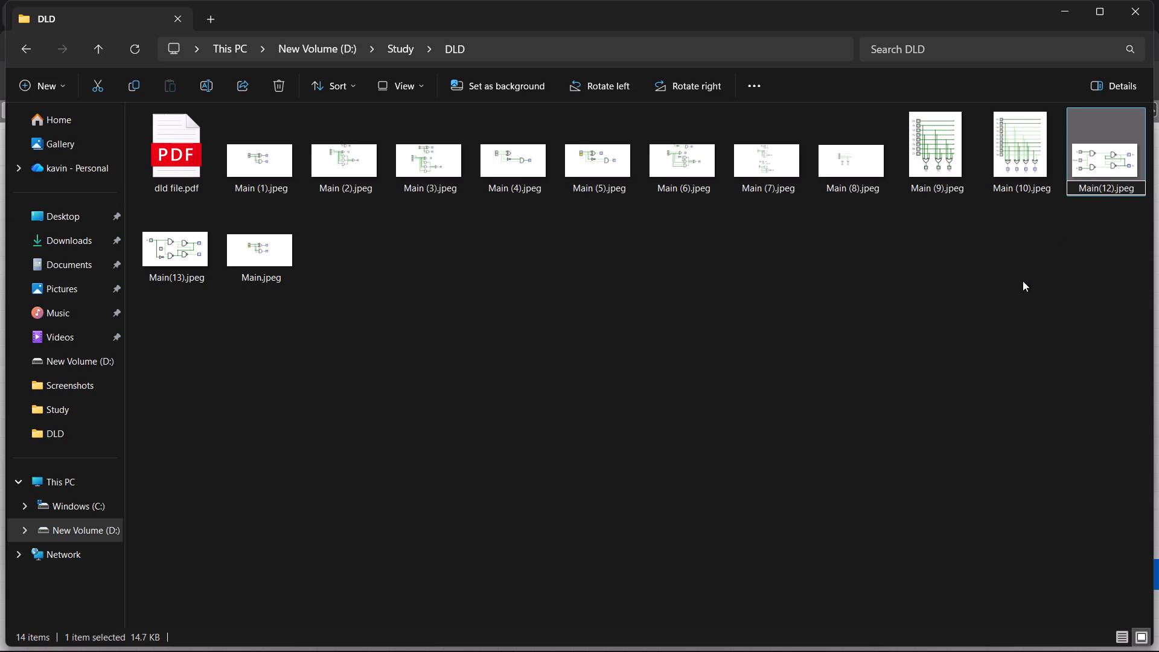
pyautogui.click(1023, 281)
# Switch back to CircuitVerse and start a new project, discarding the unsaved flip-flop circuit.
pyautogui.hotkey('alt', 'Tab')
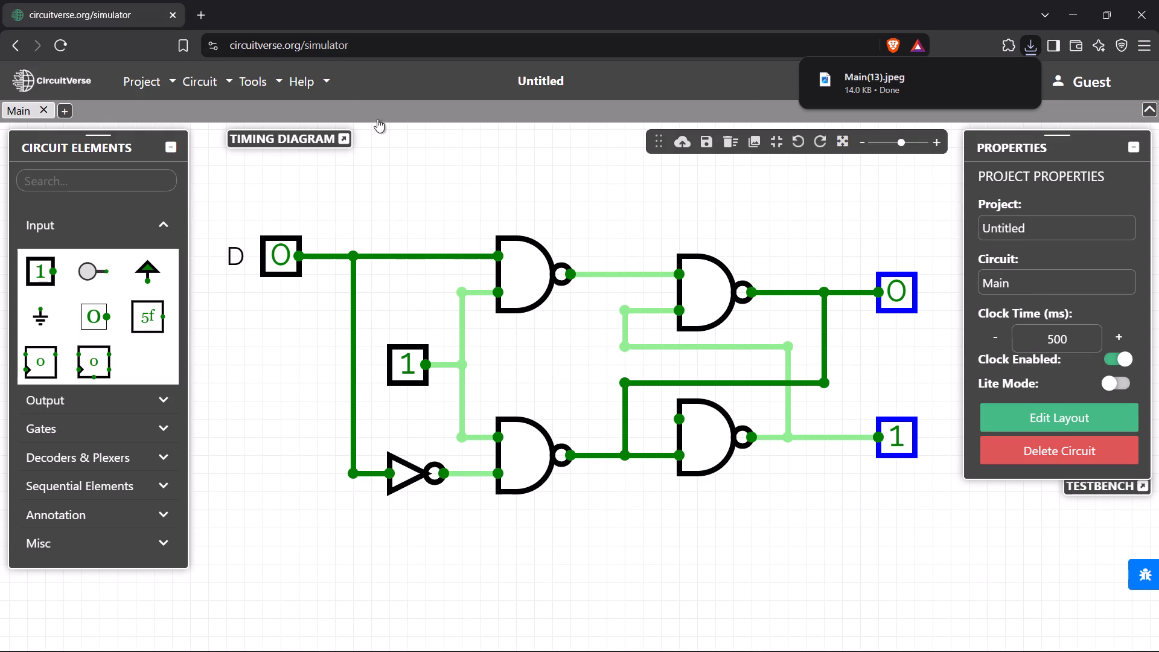
pyautogui.click(136, 75)
pyautogui.click(158, 125)
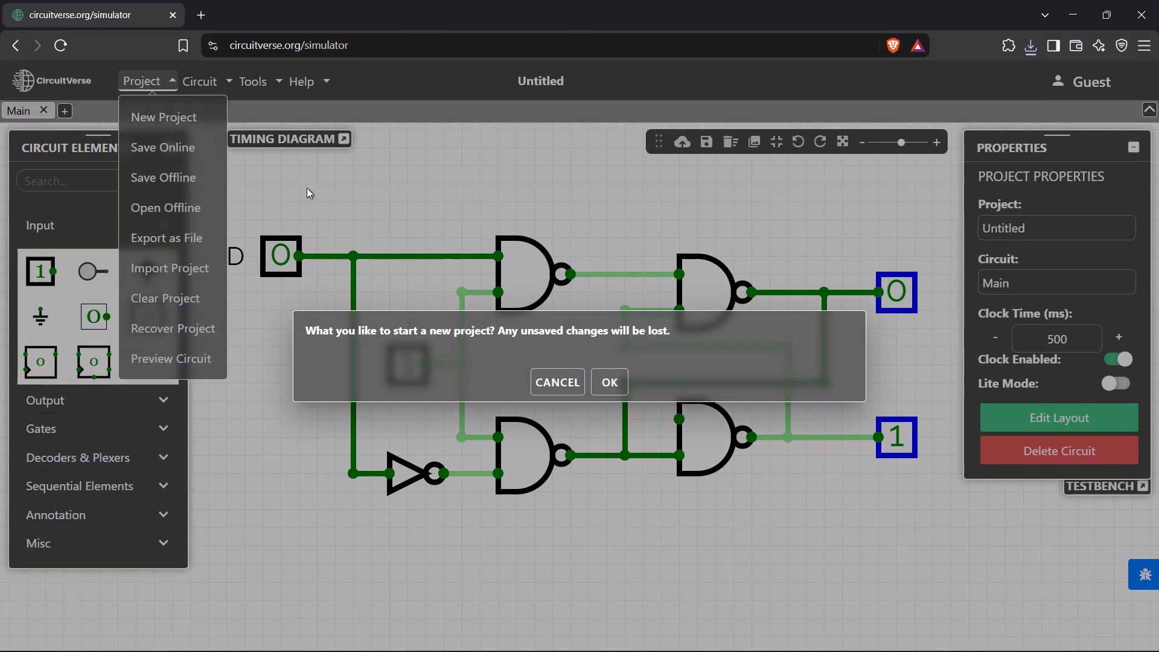
pyautogui.click(614, 384)
pyautogui.click(637, 141)
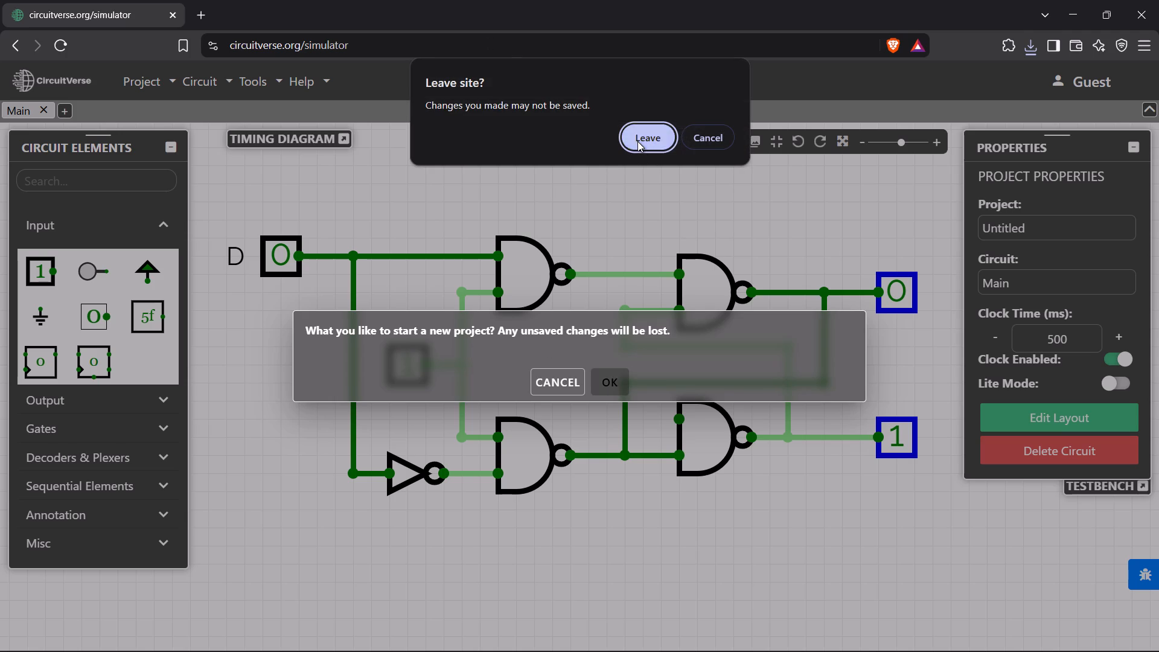
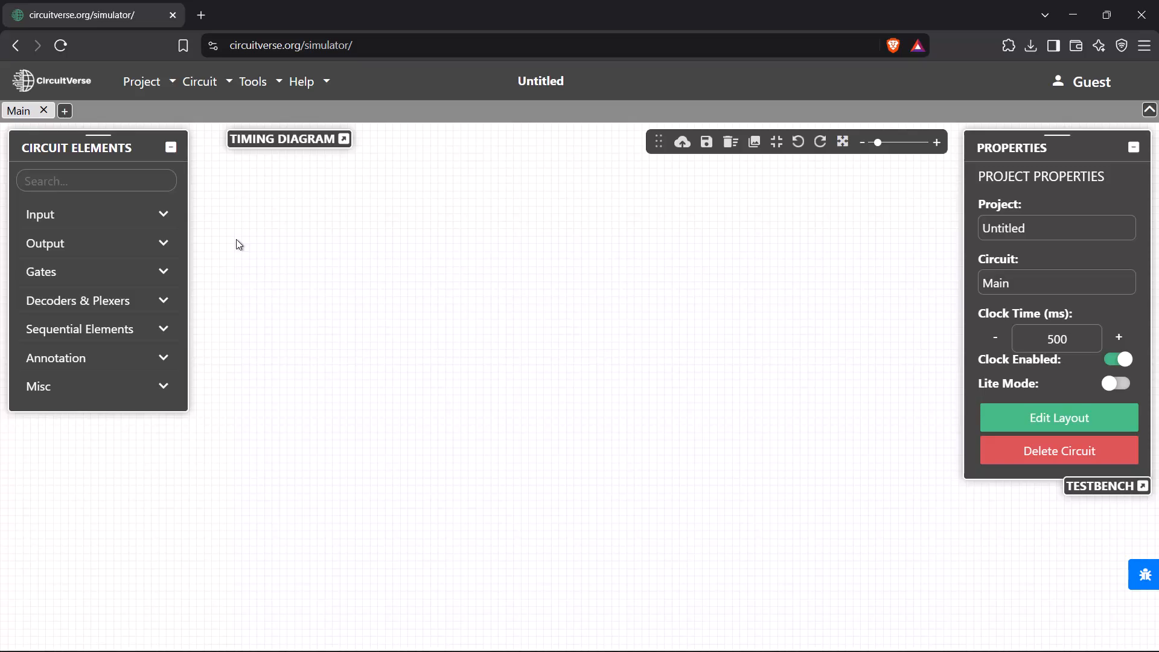
# Place two NAND gates on the canvas, one above the other with a gap between them.
pyautogui.click(124, 216)
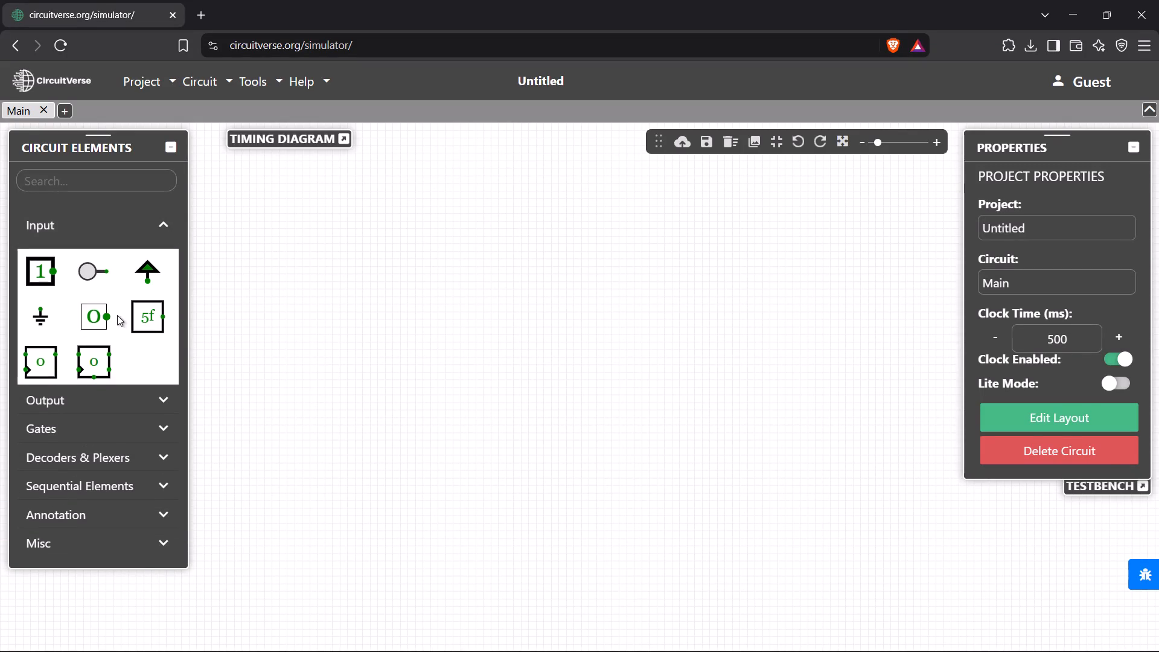
pyautogui.click(106, 421)
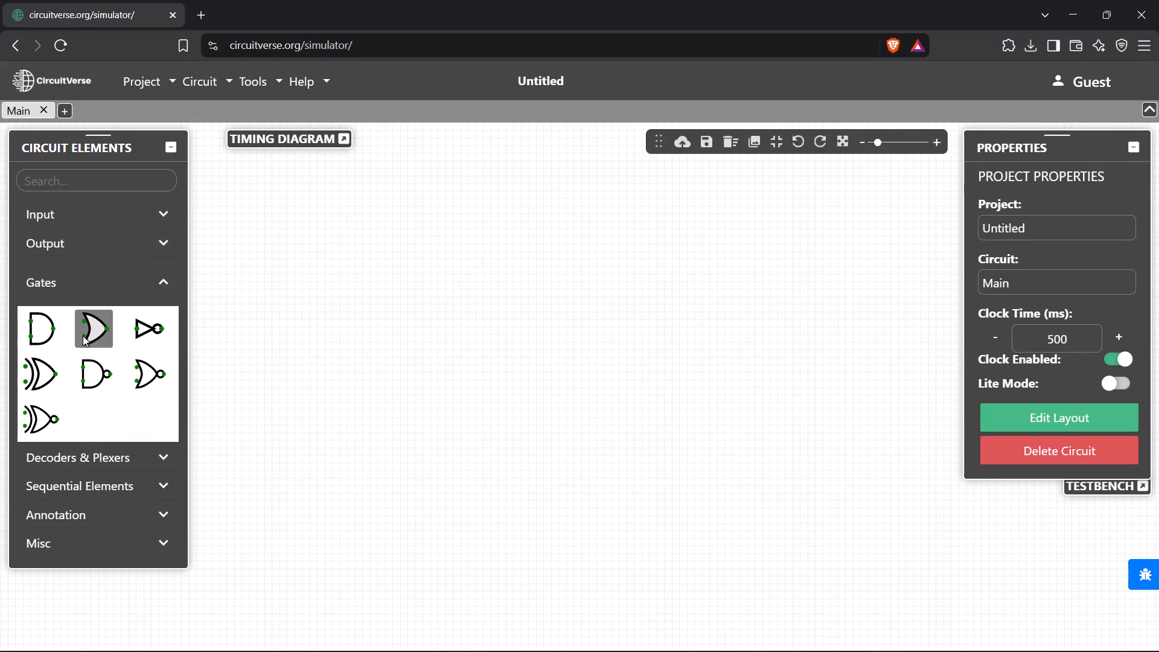
pyautogui.click(81, 372)
pyautogui.click(356, 264)
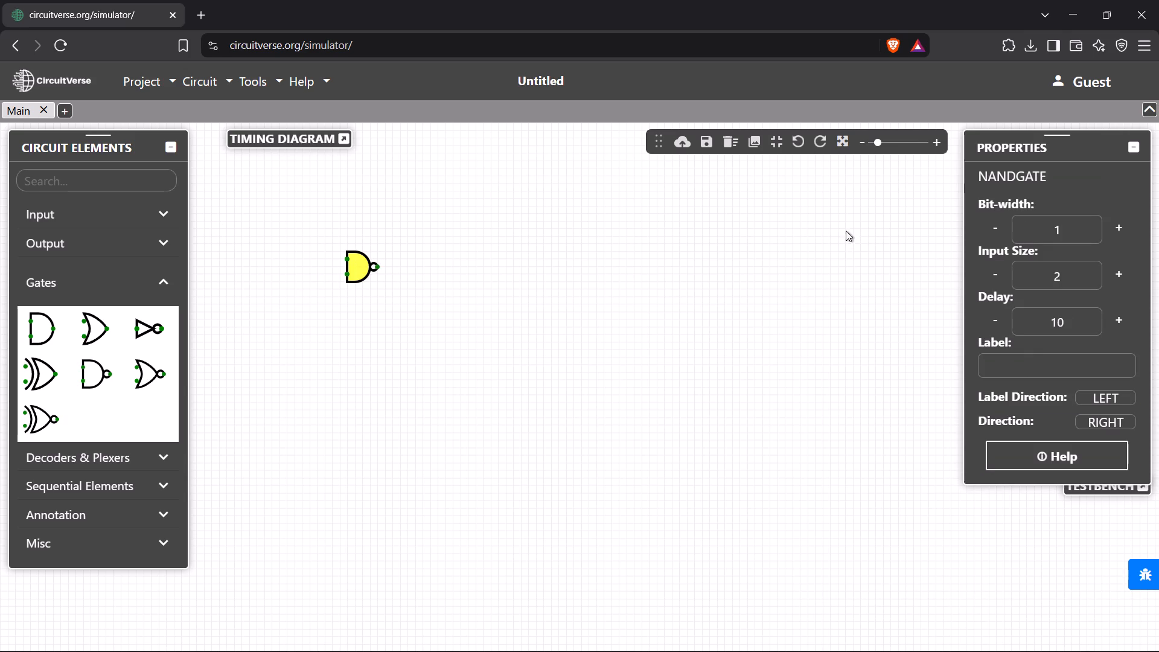
pyautogui.doubleClick(938, 145)
pyautogui.tripleClick(938, 145)
pyautogui.tripleClick(938, 145)
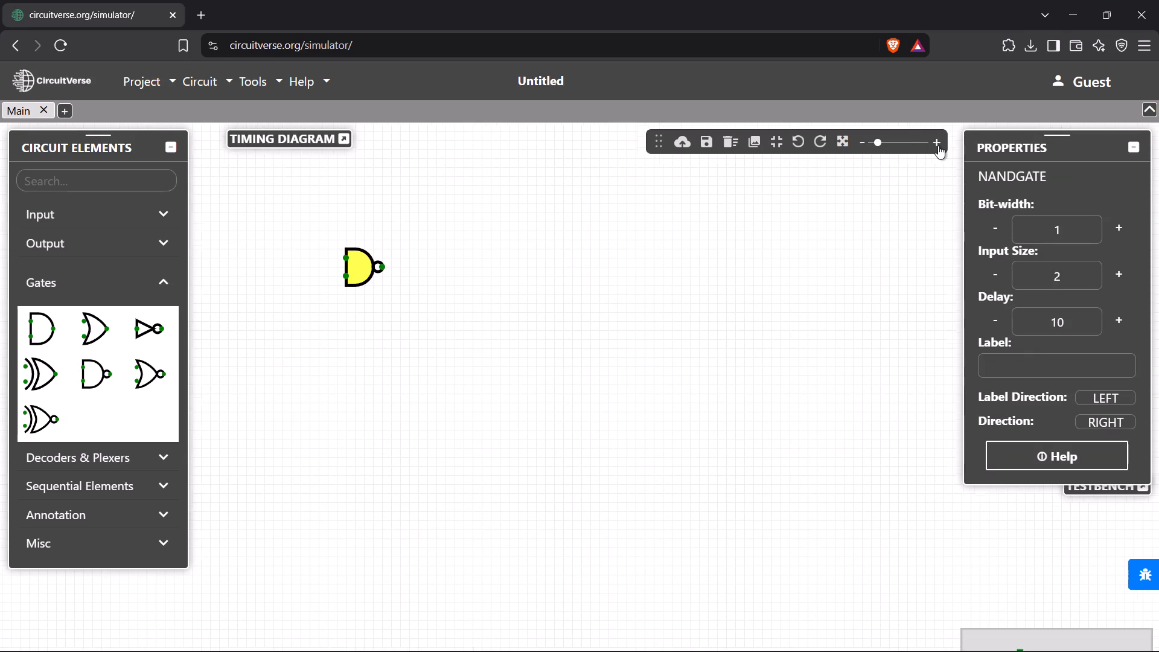
pyautogui.click(938, 145)
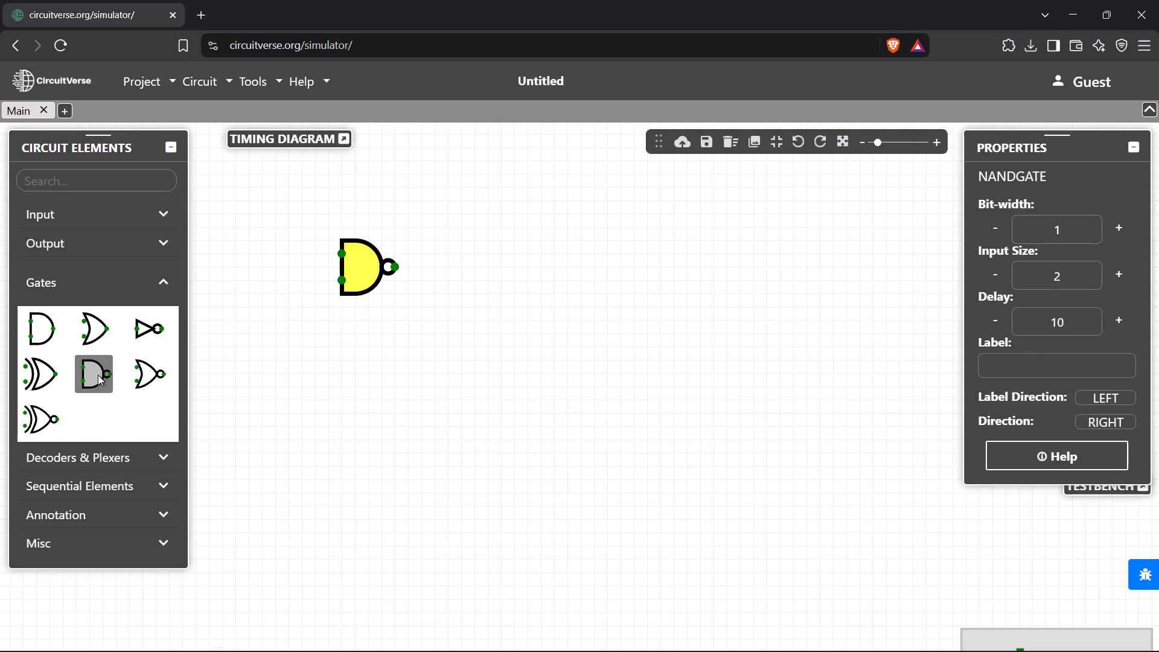
pyautogui.moveTo(92, 378); pyautogui.dragTo(353, 403)
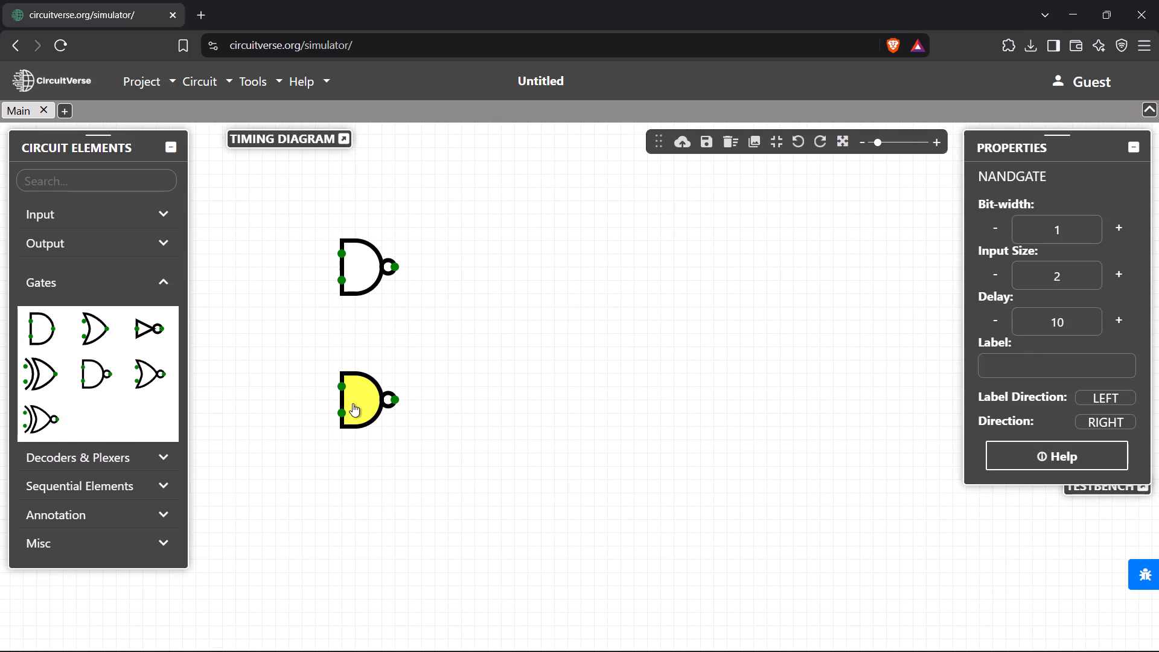
pyautogui.moveTo(353, 403); pyautogui.dragTo(355, 414)
pyautogui.click(355, 414)
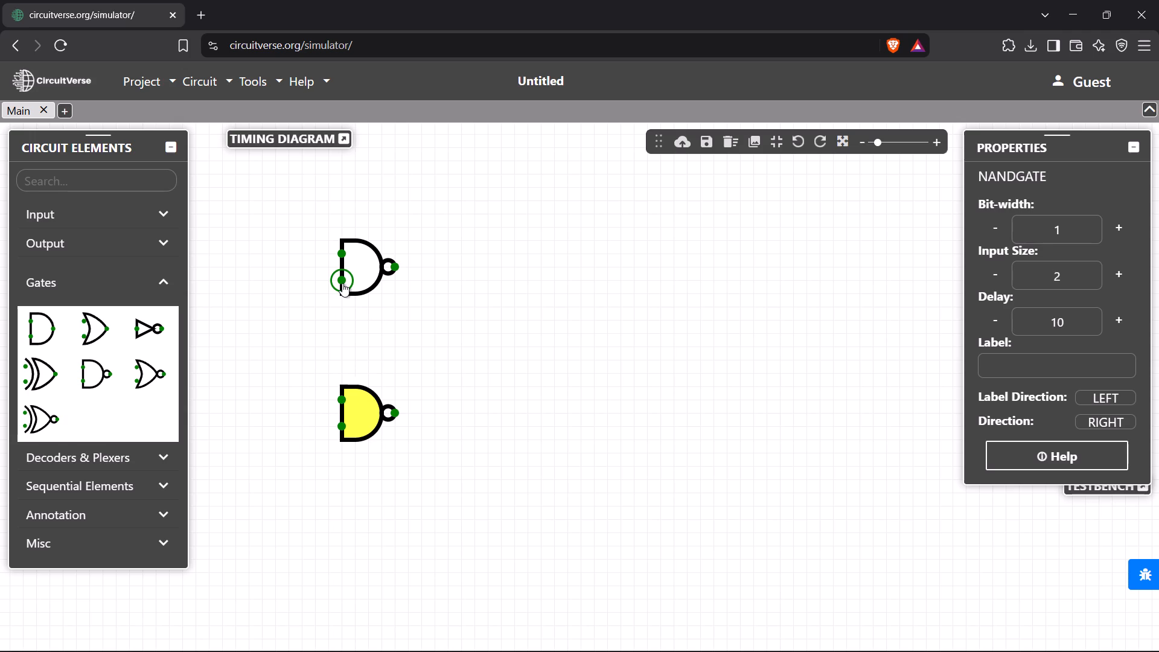
# Wire the upper NAND gate's bottom input to the lower NAND gate's top input, routed around the input side of the gates.
pyautogui.moveTo(342, 283); pyautogui.dragTo(318, 393)
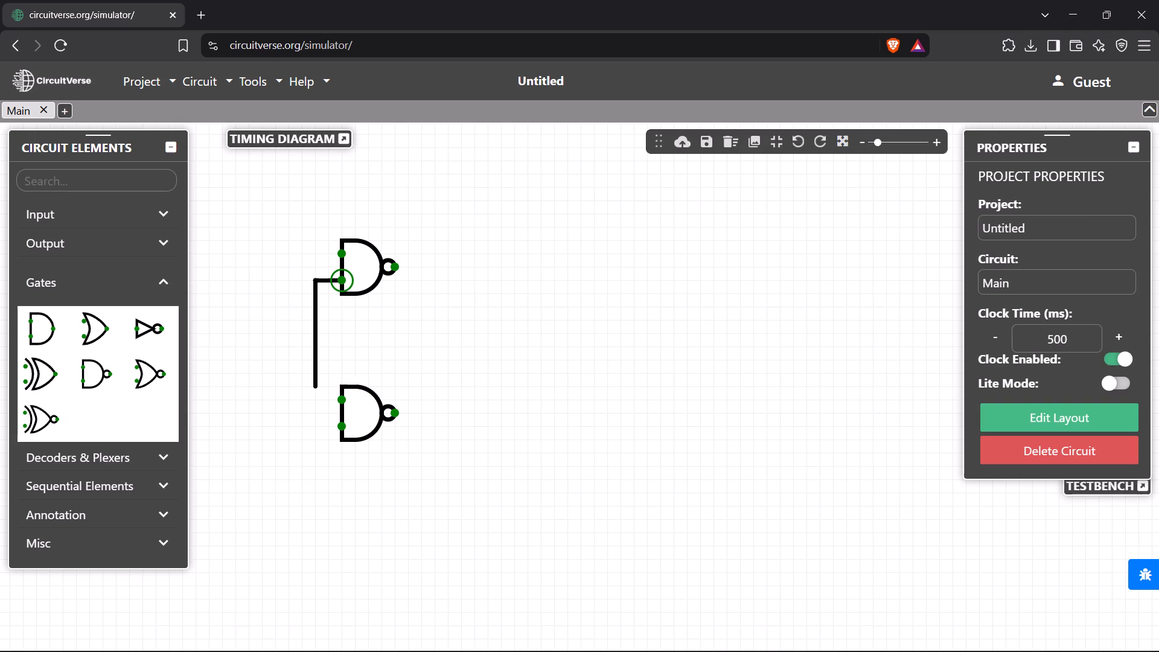
pyautogui.moveTo(318, 393); pyautogui.dragTo(321, 398)
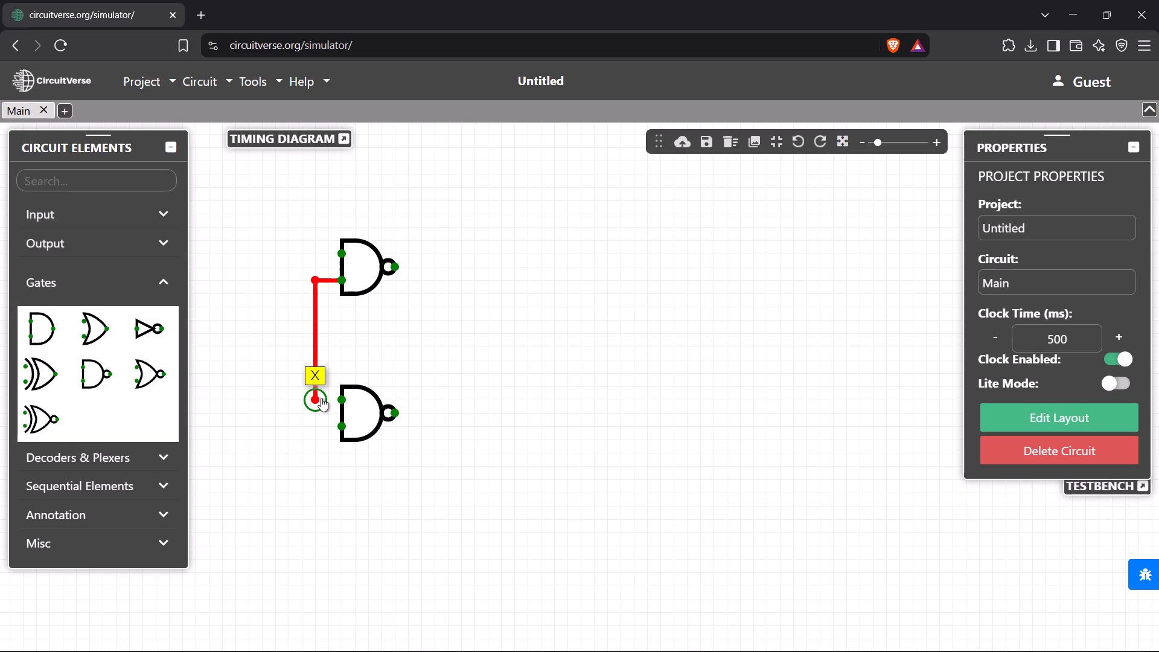
pyautogui.moveTo(321, 398); pyautogui.dragTo(342, 398)
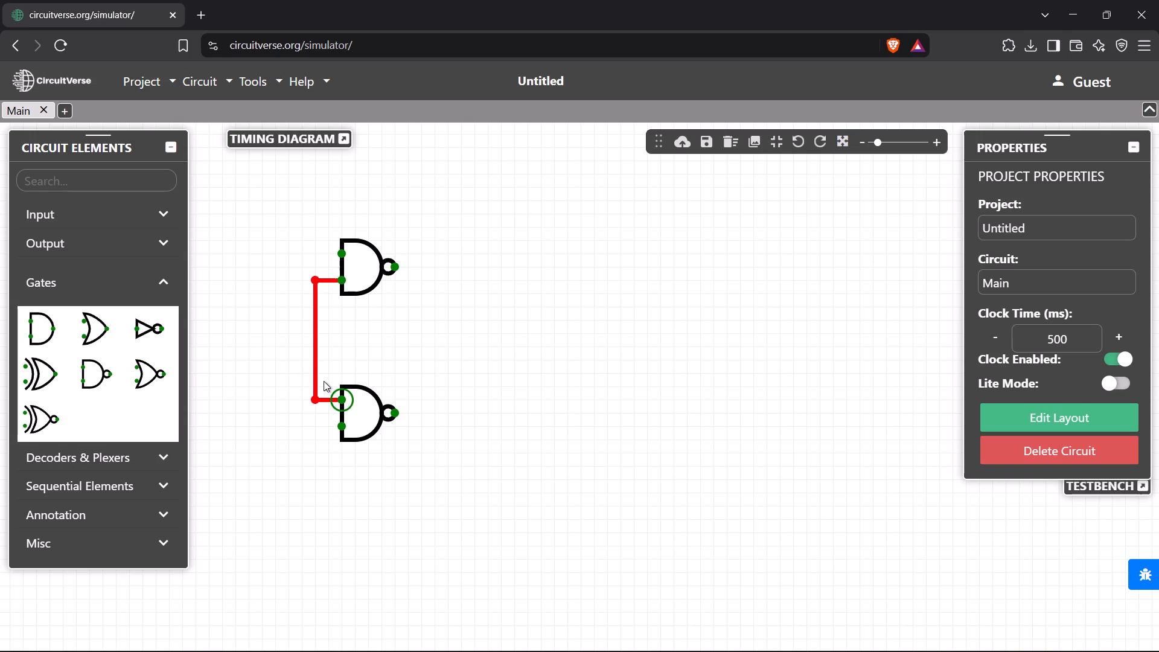
# Set the input size of both NAND gates to 3 and reconnect the shared wire to their facing inputs.
pyautogui.click(366, 259)
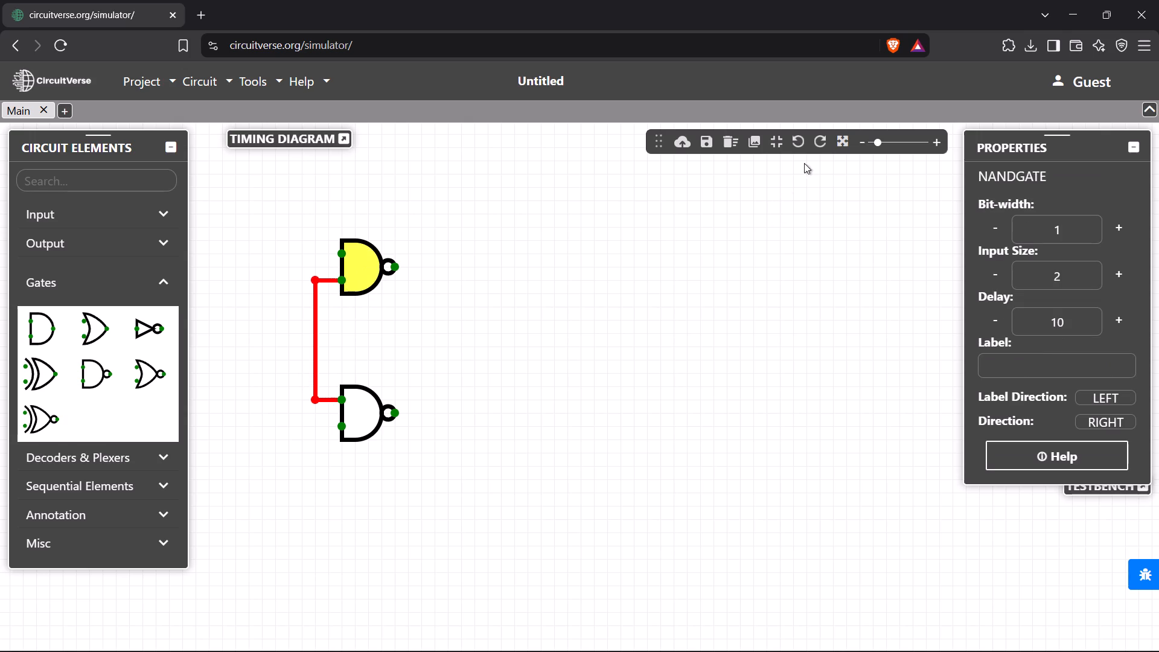
pyautogui.click(1120, 279)
pyautogui.moveTo(315, 279); pyautogui.dragTo(342, 280)
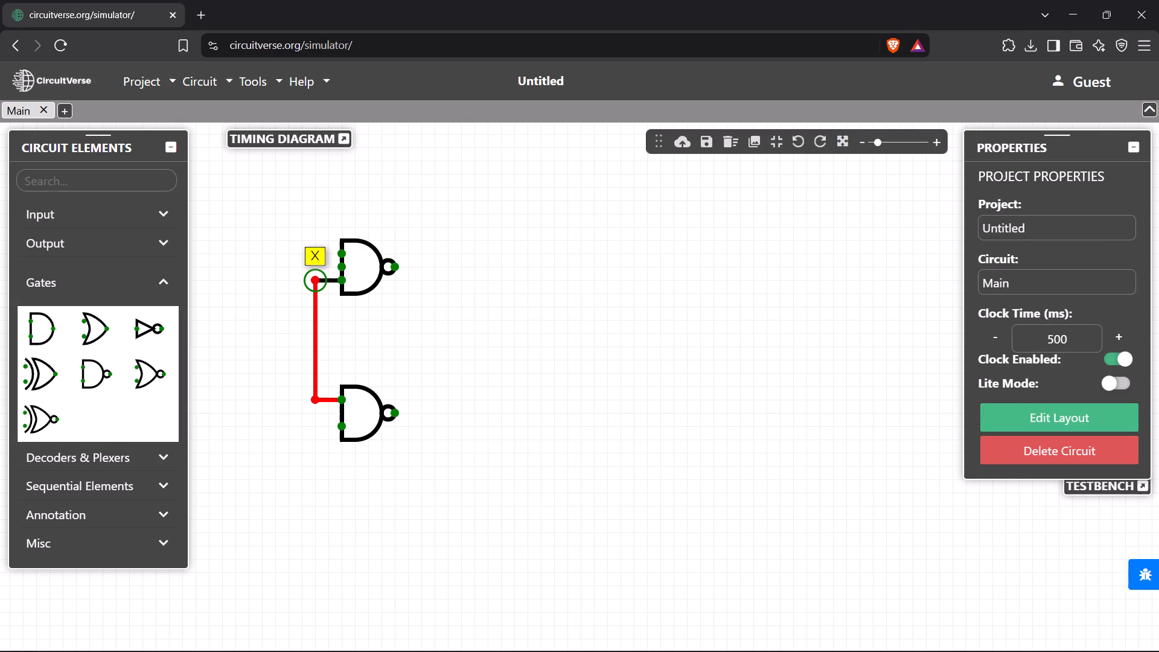
pyautogui.moveTo(342, 280); pyautogui.dragTo(342, 281)
pyautogui.click(365, 414)
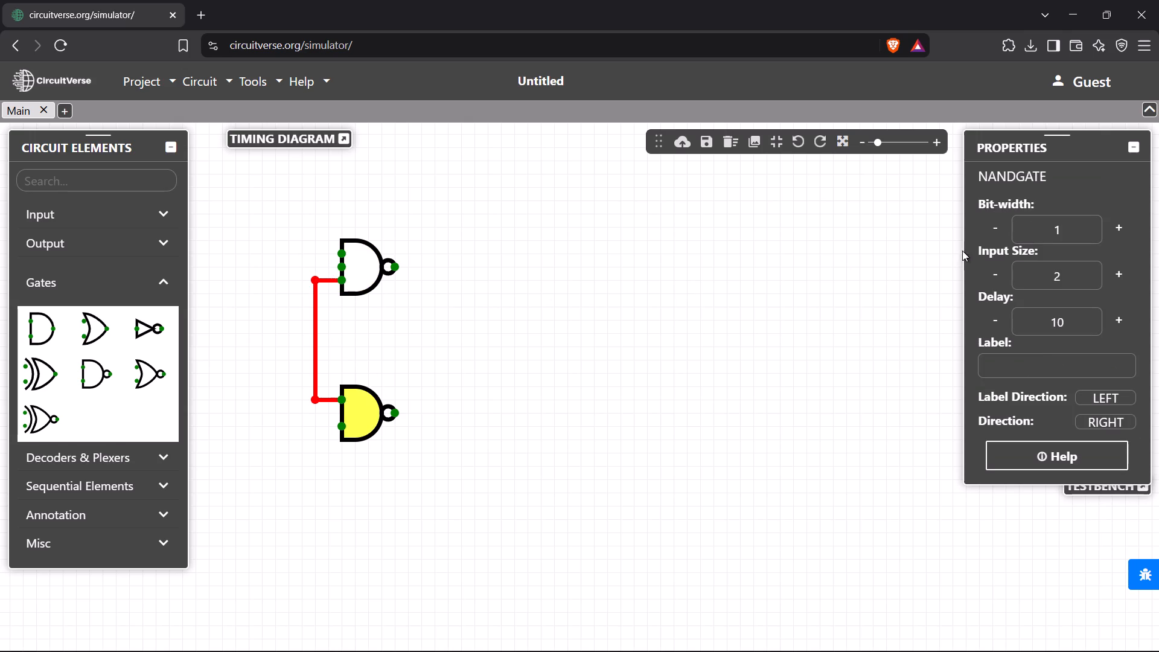
pyautogui.click(1117, 269)
pyautogui.moveTo(312, 398); pyautogui.dragTo(345, 397)
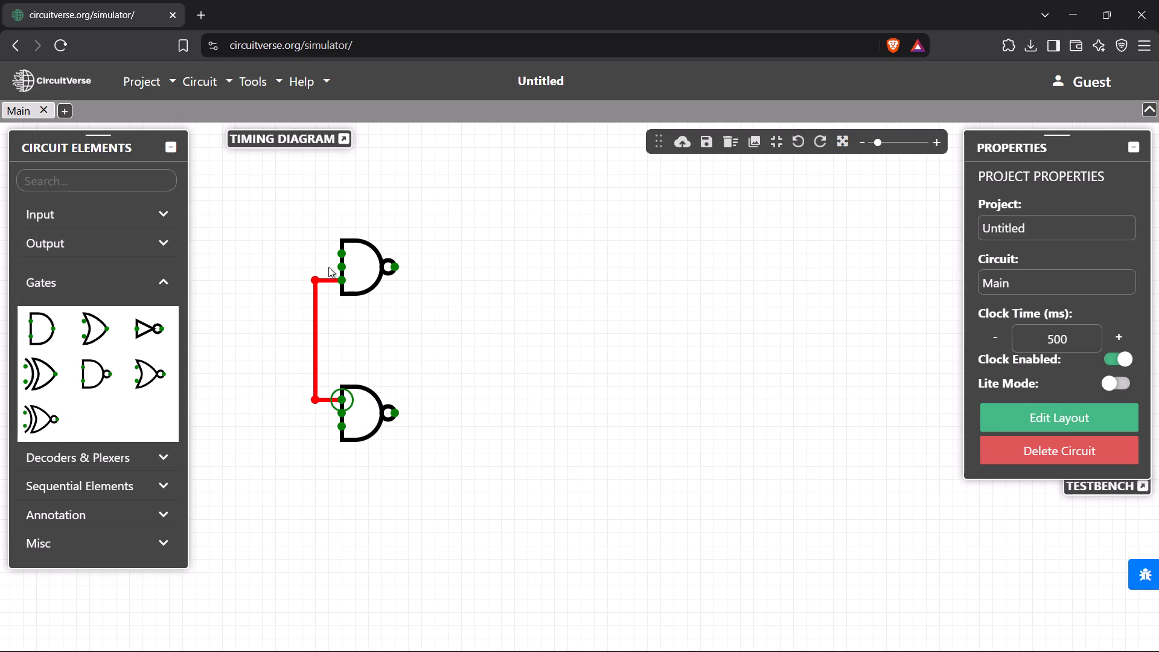
# Draw equally long horizontal input wires from the middle inputs of both NAND gates, extending past the shared wire.
pyautogui.moveTo(342, 269); pyautogui.dragTo(283, 271)
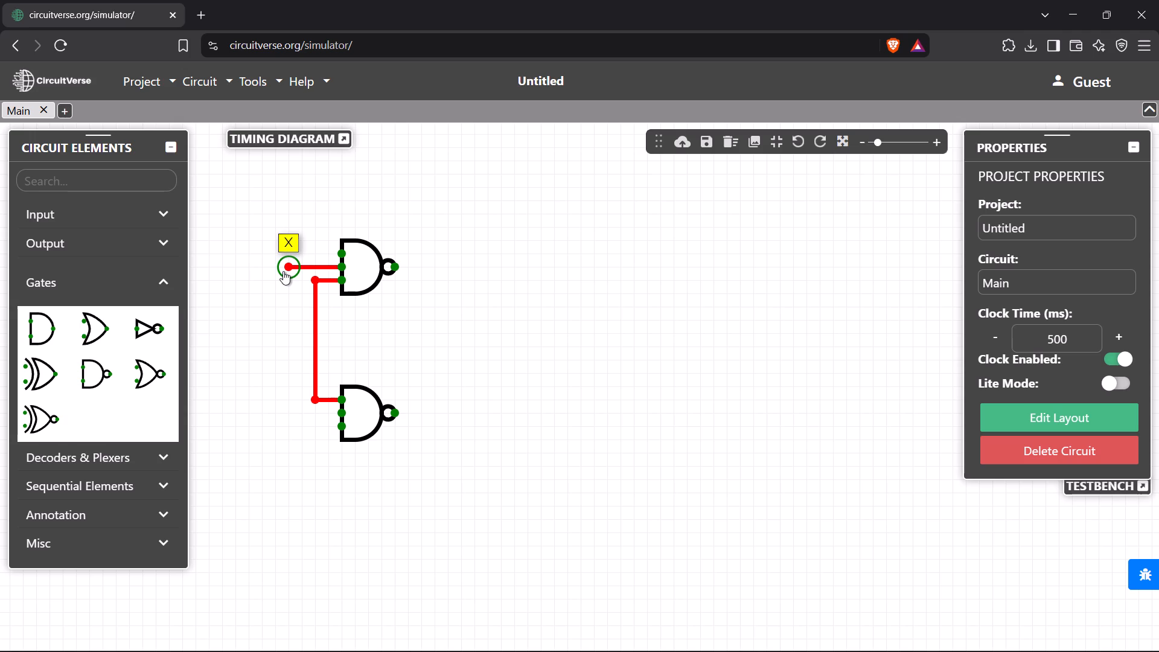
pyautogui.moveTo(341, 414); pyautogui.dragTo(269, 418)
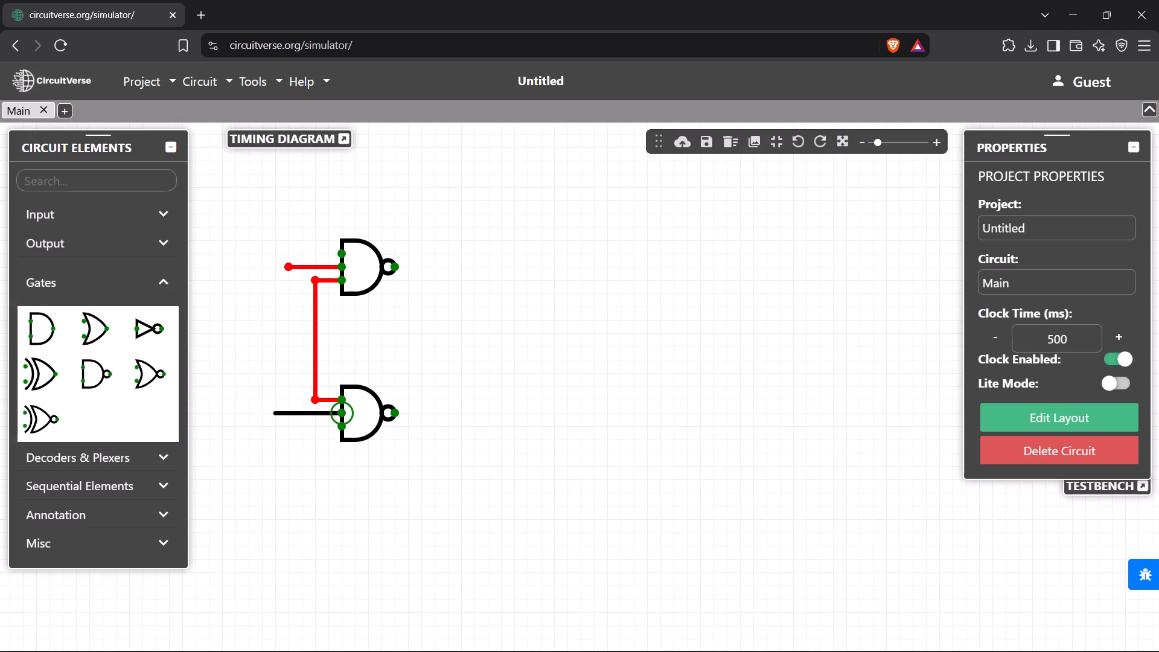
pyautogui.moveTo(269, 418); pyautogui.dragTo(283, 417)
pyautogui.moveTo(283, 417); pyautogui.dragTo(283, 417)
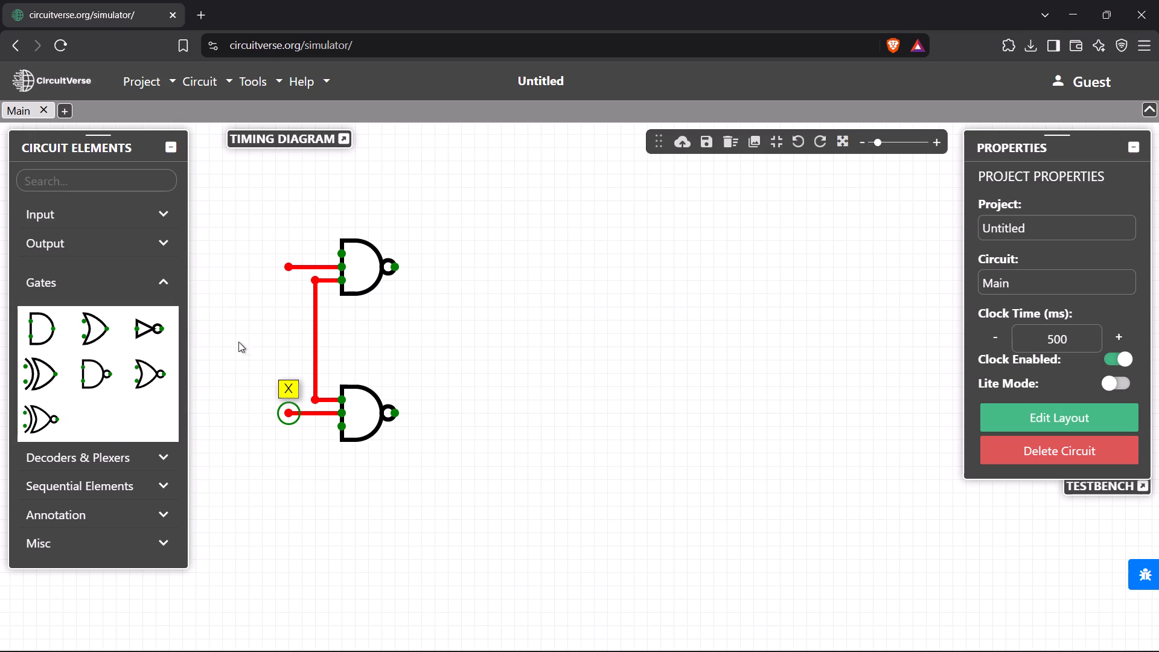
pyautogui.click(288, 266)
pyautogui.moveTo(288, 266); pyautogui.dragTo(279, 267)
pyautogui.moveTo(287, 414); pyautogui.dragTo(282, 414)
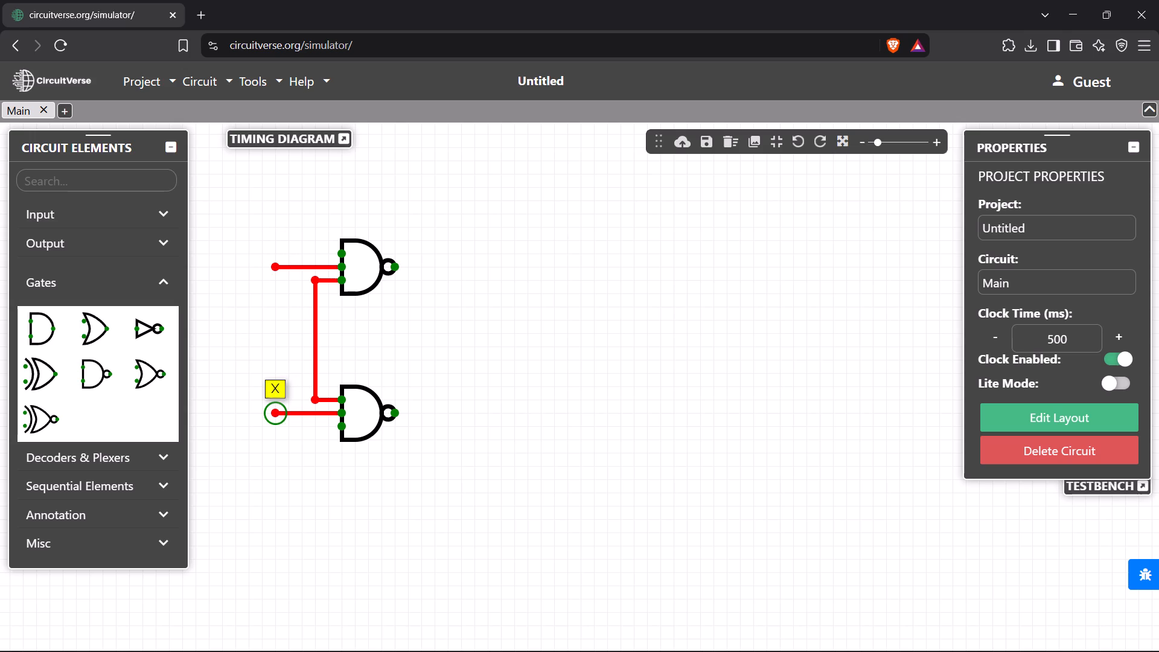
pyautogui.moveTo(282, 414); pyautogui.dragTo(281, 414)
# Draw bent wires from the outer inputs, running downward from the lower NAND gate and upward from the upper NAND gate.
pyautogui.moveTo(343, 423); pyautogui.dragTo(318, 431)
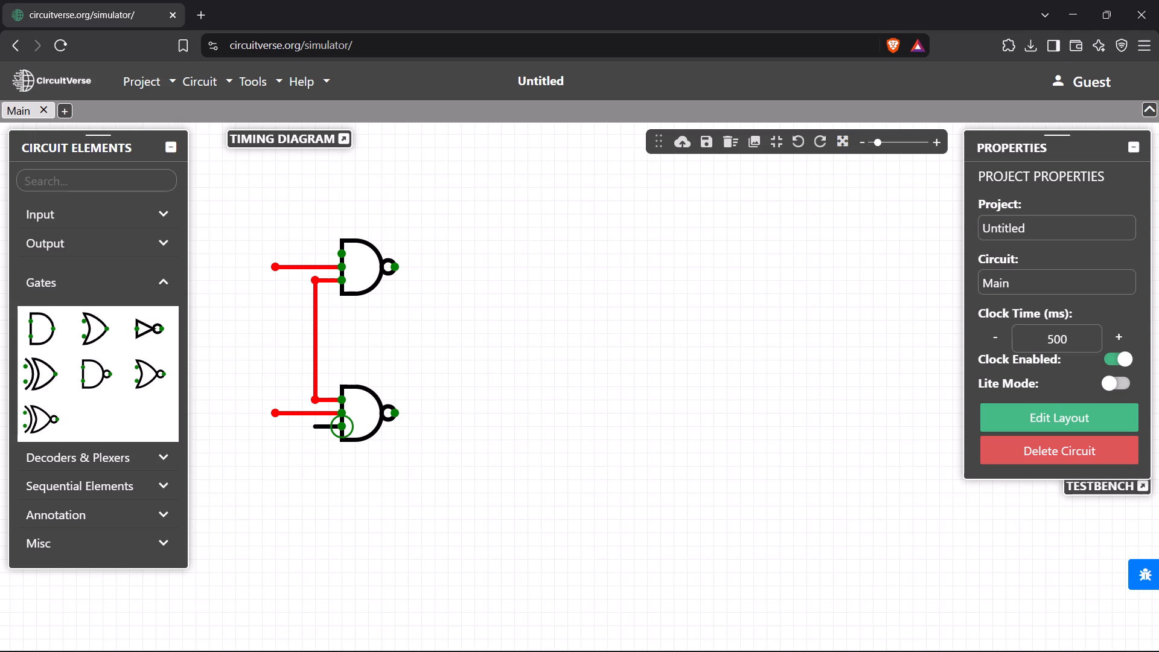
pyautogui.moveTo(318, 431); pyautogui.dragTo(315, 468)
pyautogui.moveTo(342, 258); pyautogui.dragTo(333, 260)
pyautogui.moveTo(333, 260); pyautogui.dragTo(312, 254)
pyautogui.click(312, 254)
pyautogui.click(312, 254)
pyautogui.moveTo(312, 254); pyautogui.dragTo(312, 206)
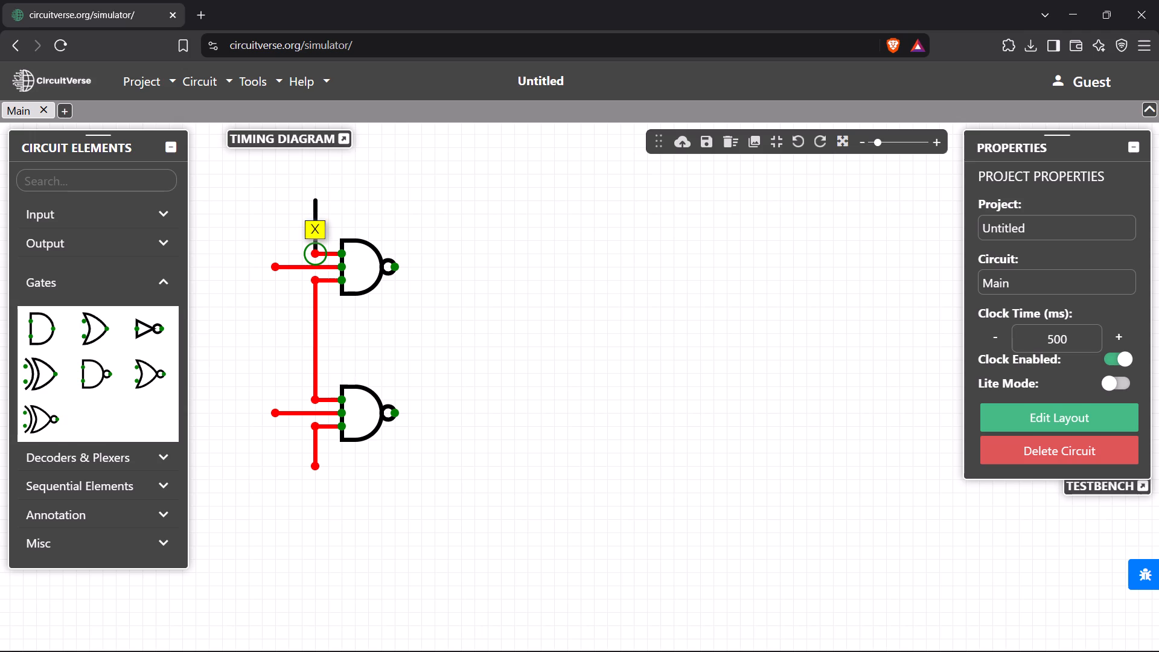
pyautogui.moveTo(312, 206); pyautogui.dragTo(316, 205)
pyautogui.click(316, 205)
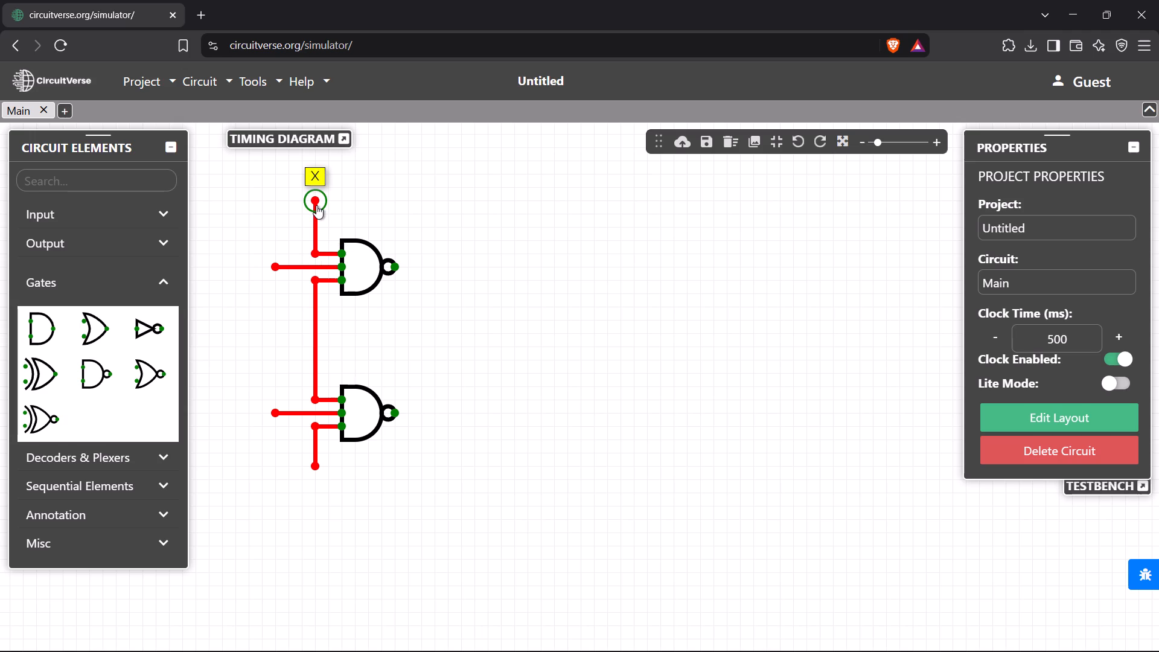
# Branch a wire off the shared connection and attach single-bit inputs to it and to both gates' middle-input wires.
pyautogui.moveTo(313, 337); pyautogui.dragTo(272, 331)
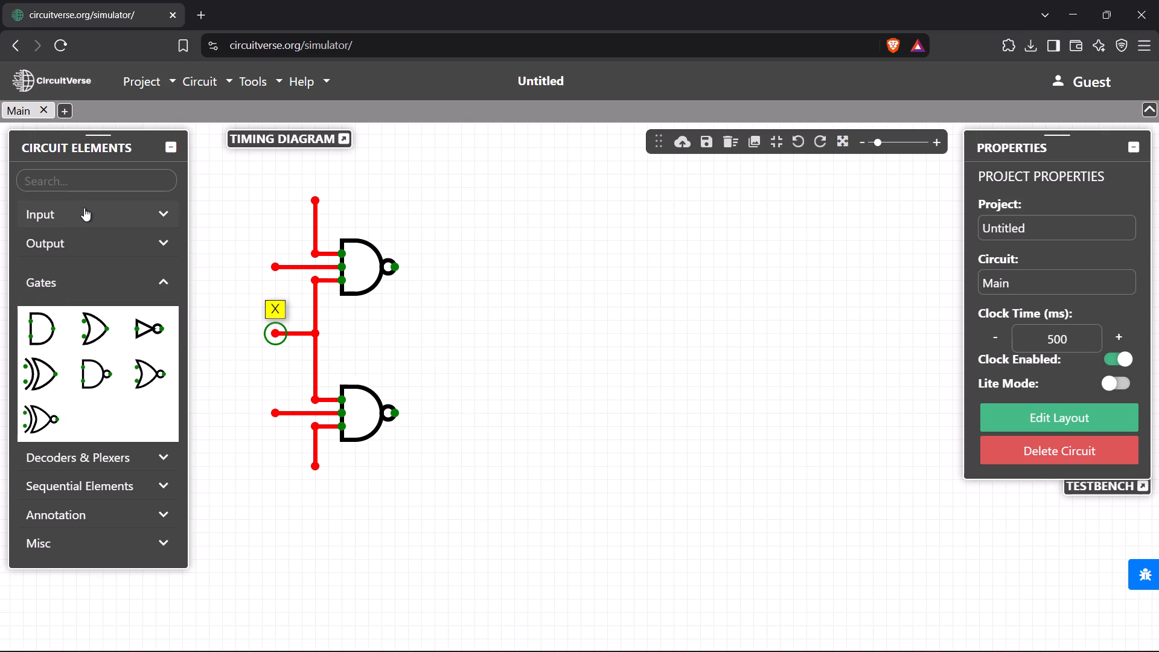
pyautogui.click(83, 208)
pyautogui.moveTo(40, 269); pyautogui.dragTo(192, 295)
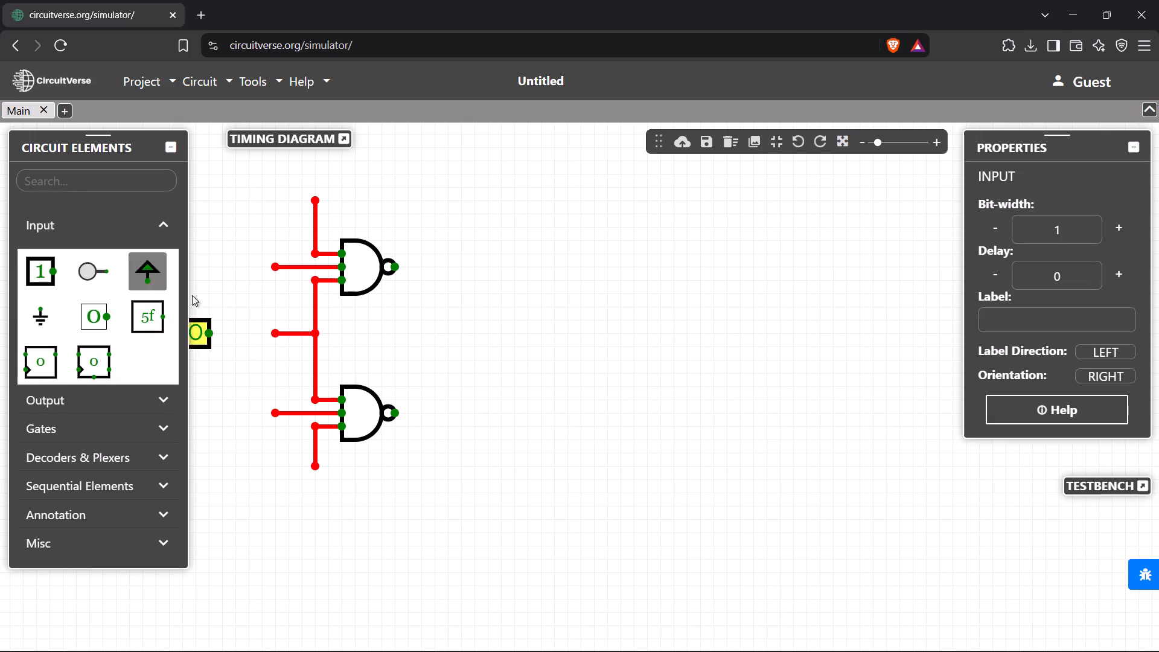
pyautogui.moveTo(192, 295); pyautogui.dragTo(260, 336)
pyautogui.click(260, 336)
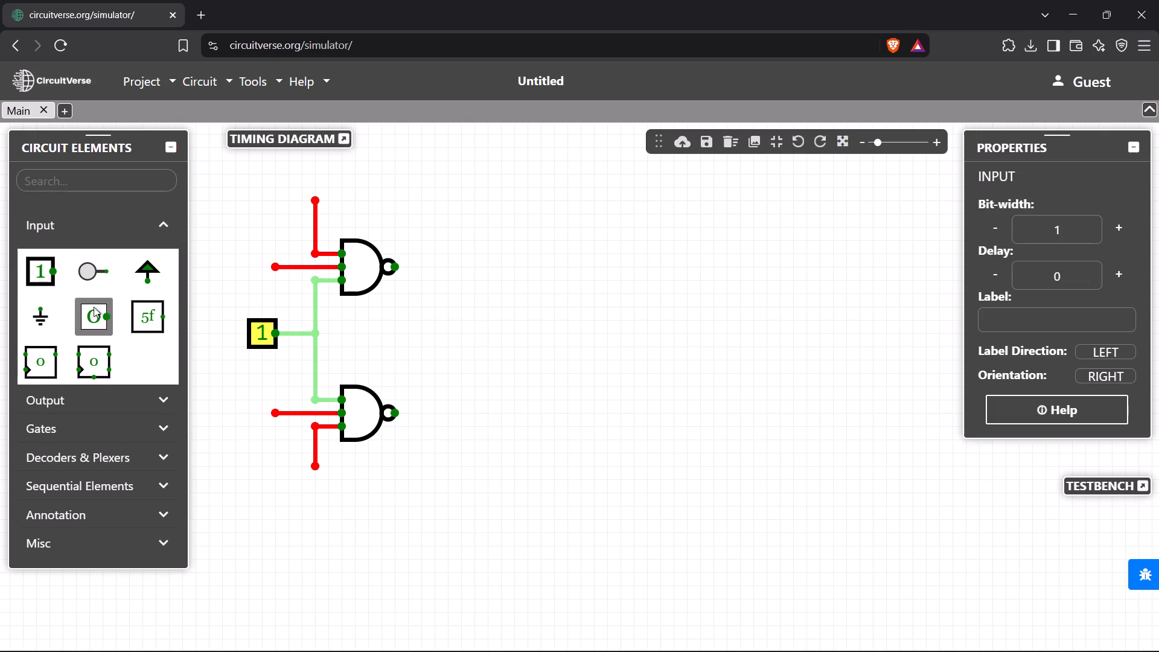
pyautogui.moveTo(39, 269); pyautogui.dragTo(261, 269)
pyautogui.click(261, 269)
pyautogui.click(46, 275)
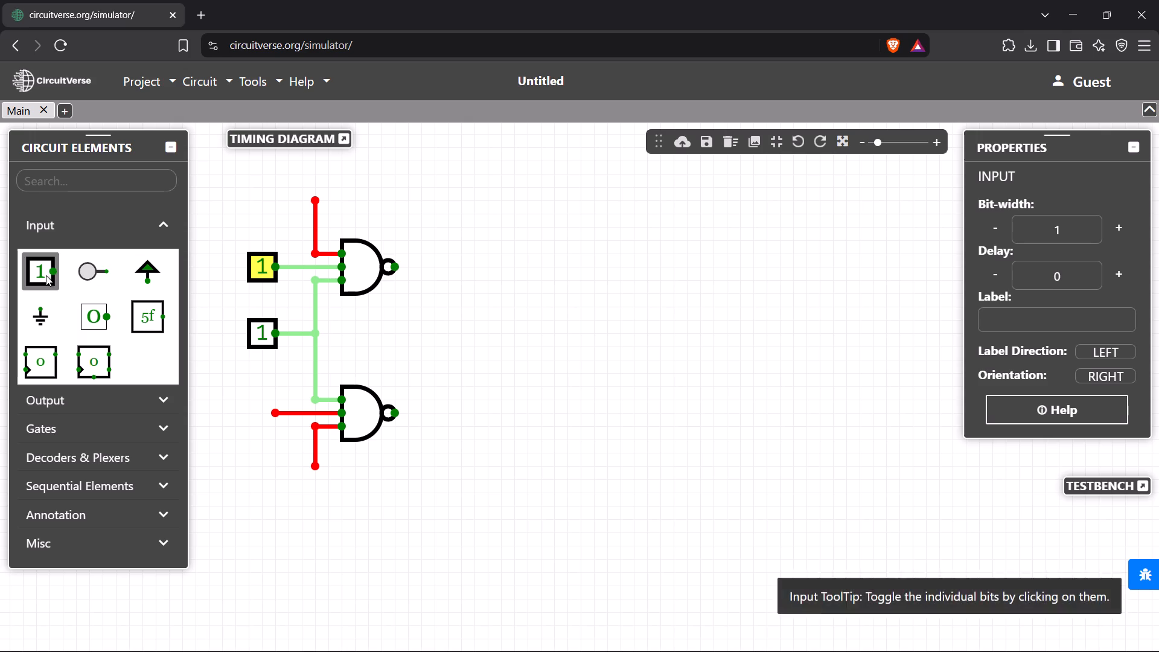
pyautogui.click(261, 412)
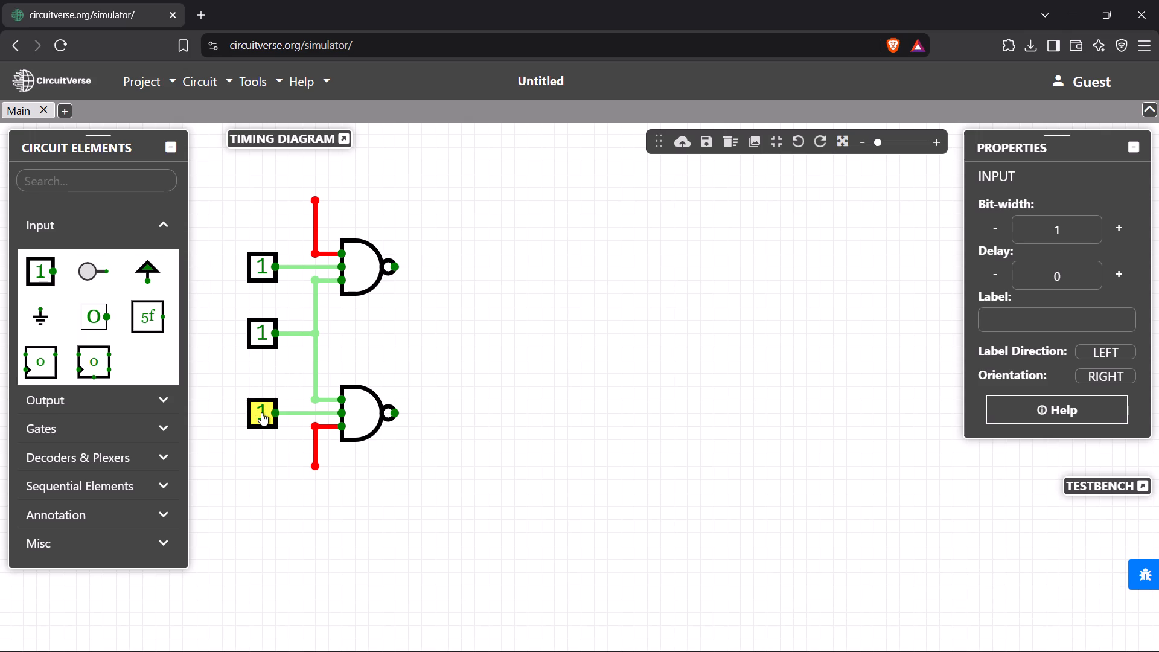
# Draw long horizontal wires of equal length from the outputs of both NAND gates.
pyautogui.moveTo(399, 265); pyautogui.dragTo(556, 264)
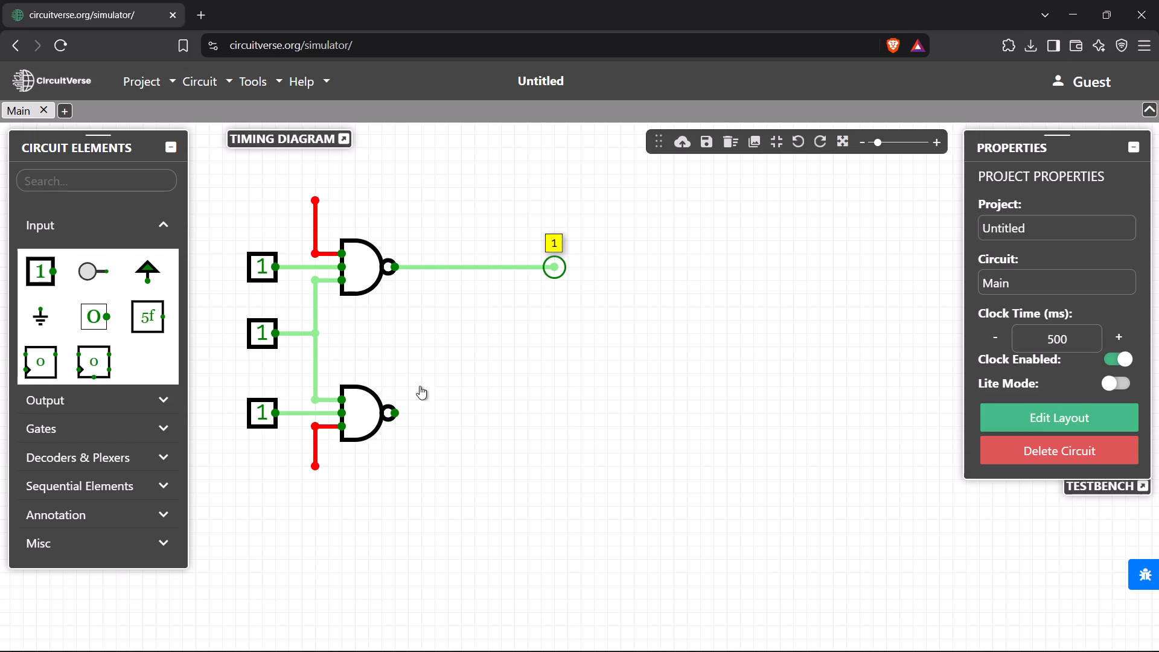
pyautogui.moveTo(395, 414); pyautogui.dragTo(551, 417)
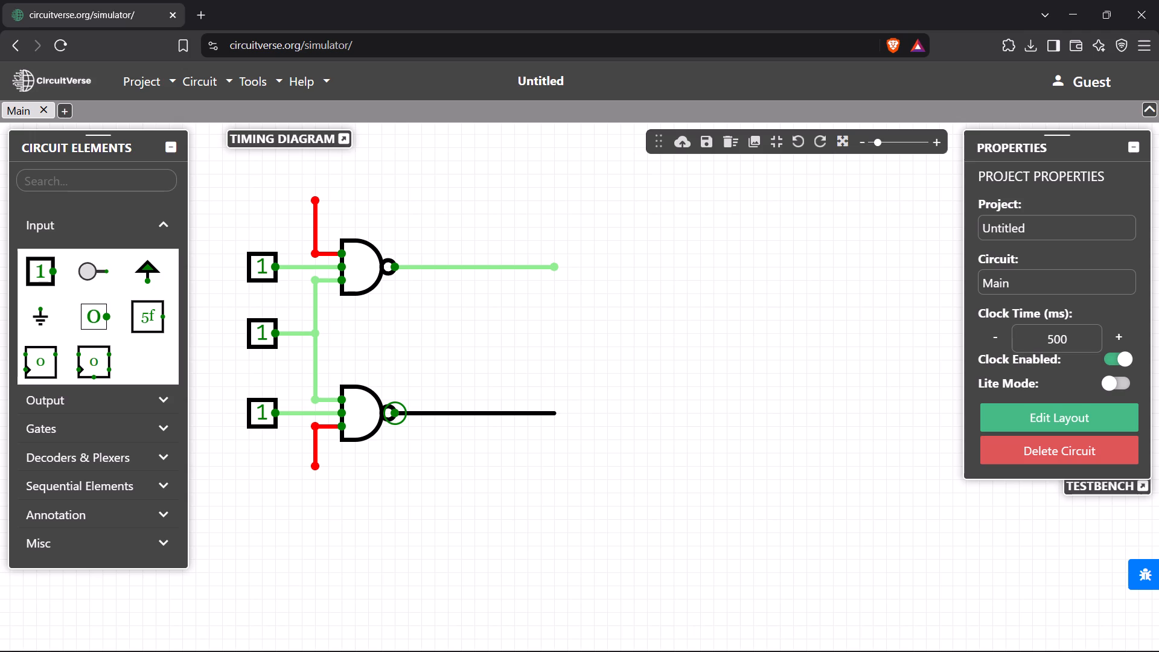
pyautogui.moveTo(551, 417); pyautogui.dragTo(554, 417)
pyautogui.click(554, 417)
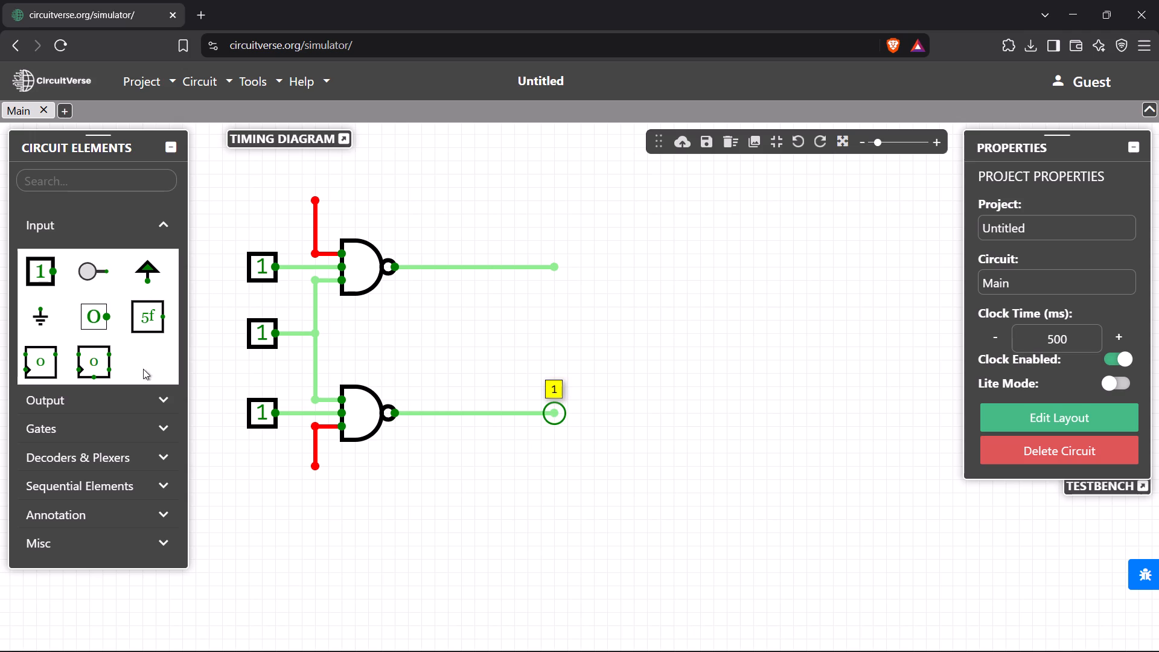
# Place a two-input NAND gate with its upper input on the end of the upper NAND gate's output wire.
pyautogui.click(140, 395)
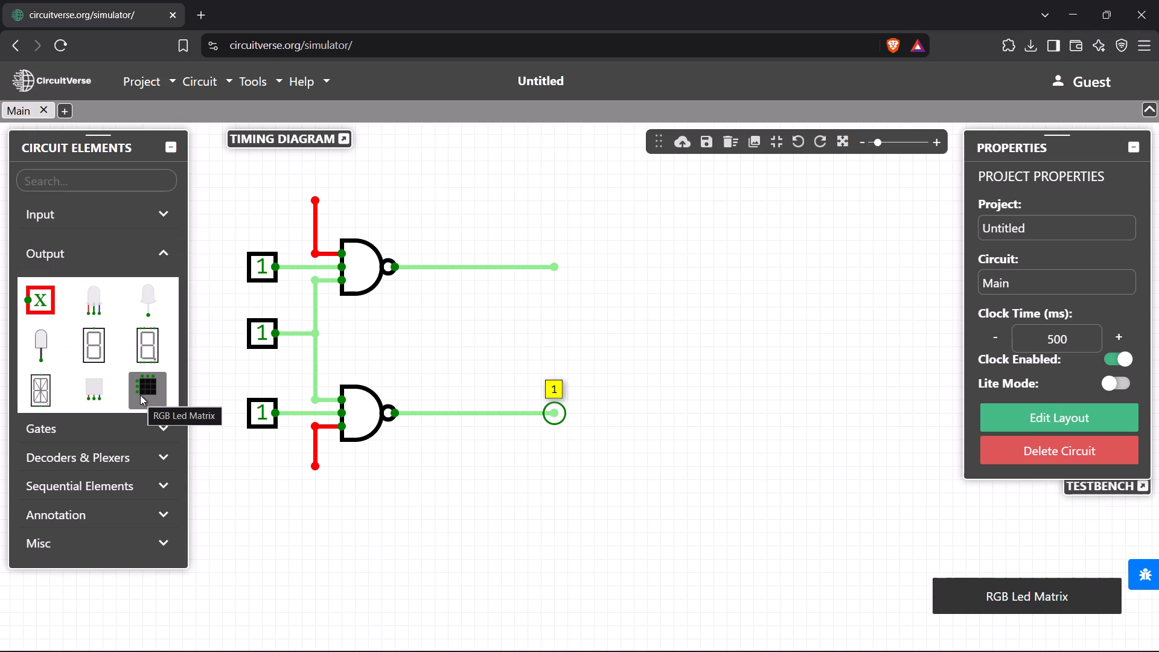
pyautogui.click(106, 434)
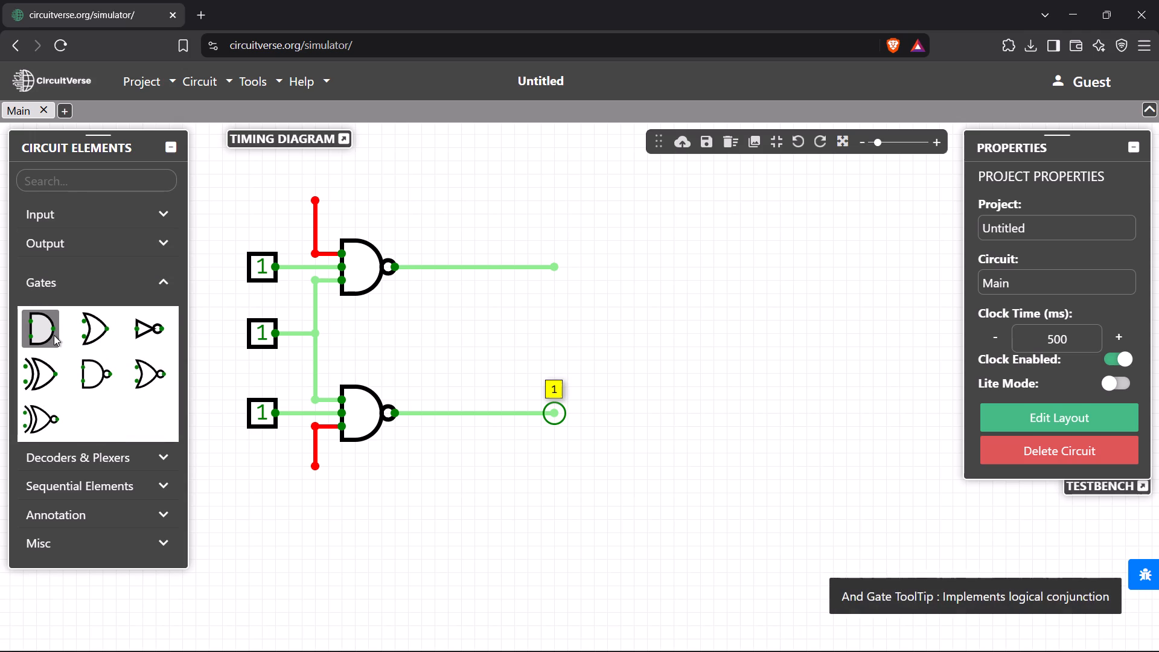
pyautogui.click(105, 391)
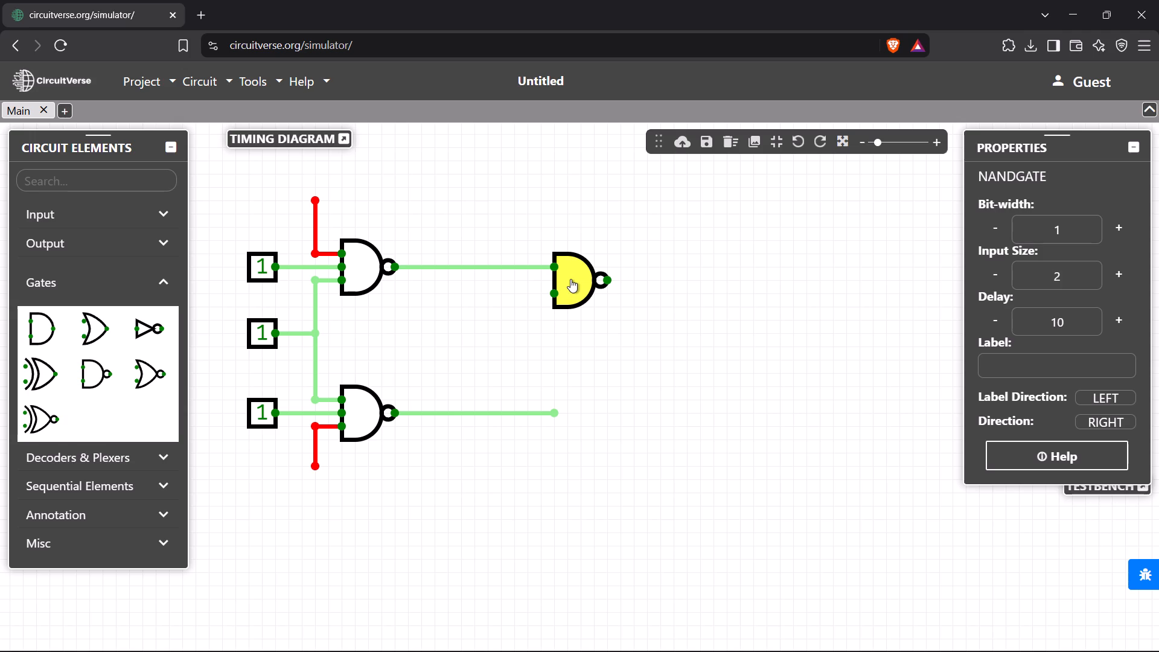
pyautogui.click(570, 279)
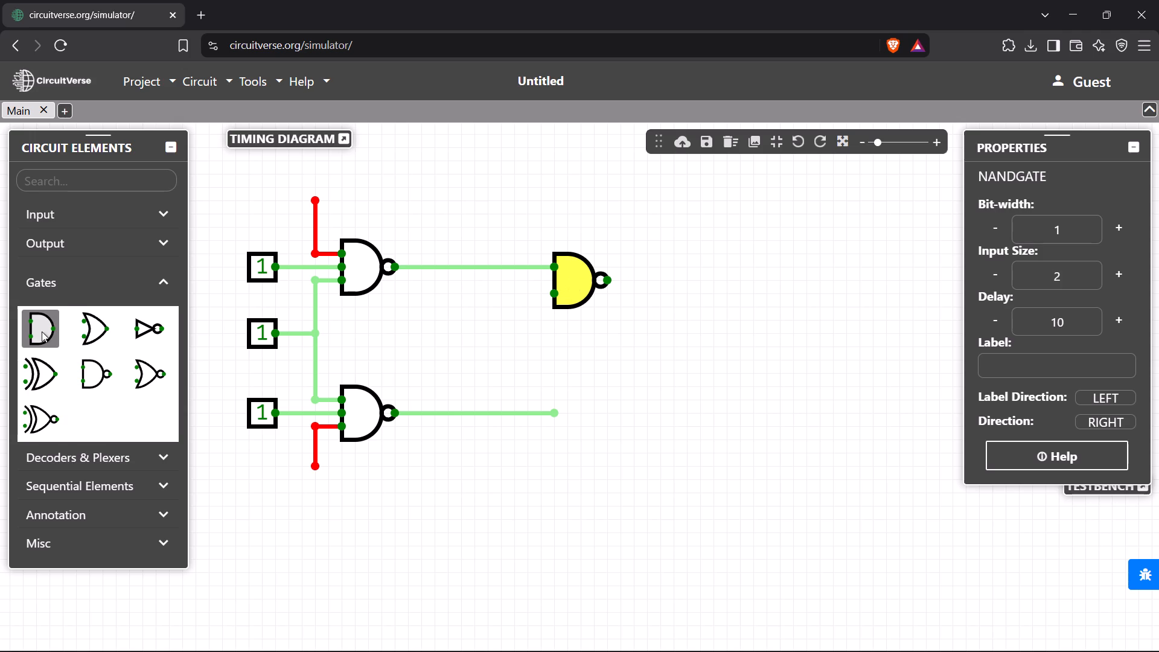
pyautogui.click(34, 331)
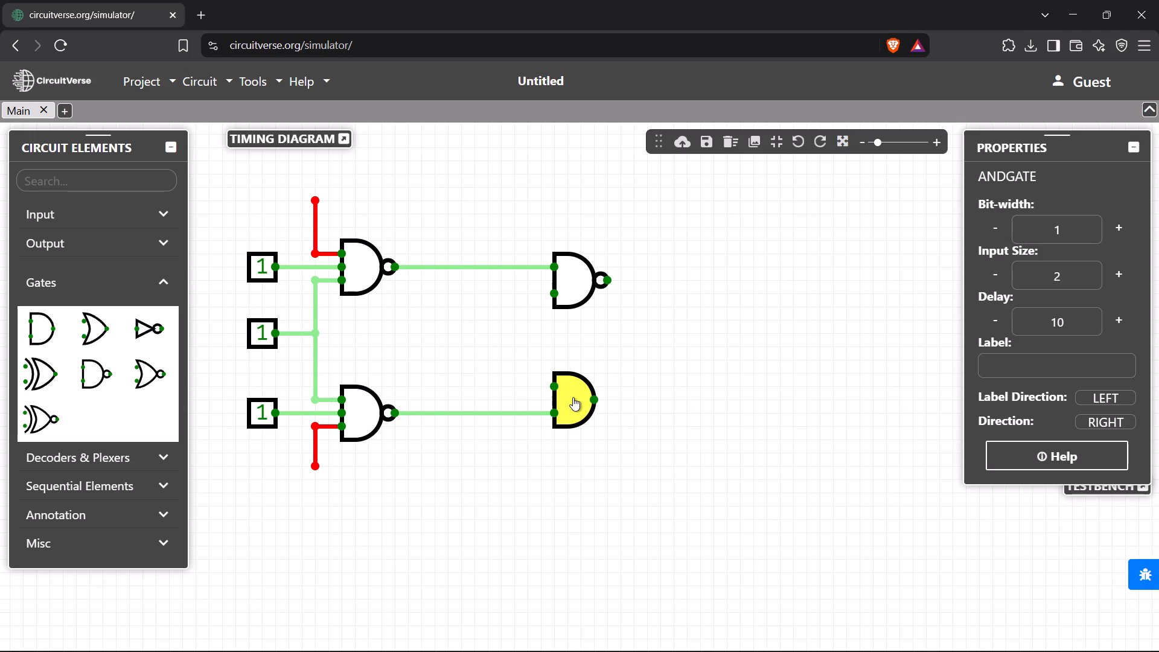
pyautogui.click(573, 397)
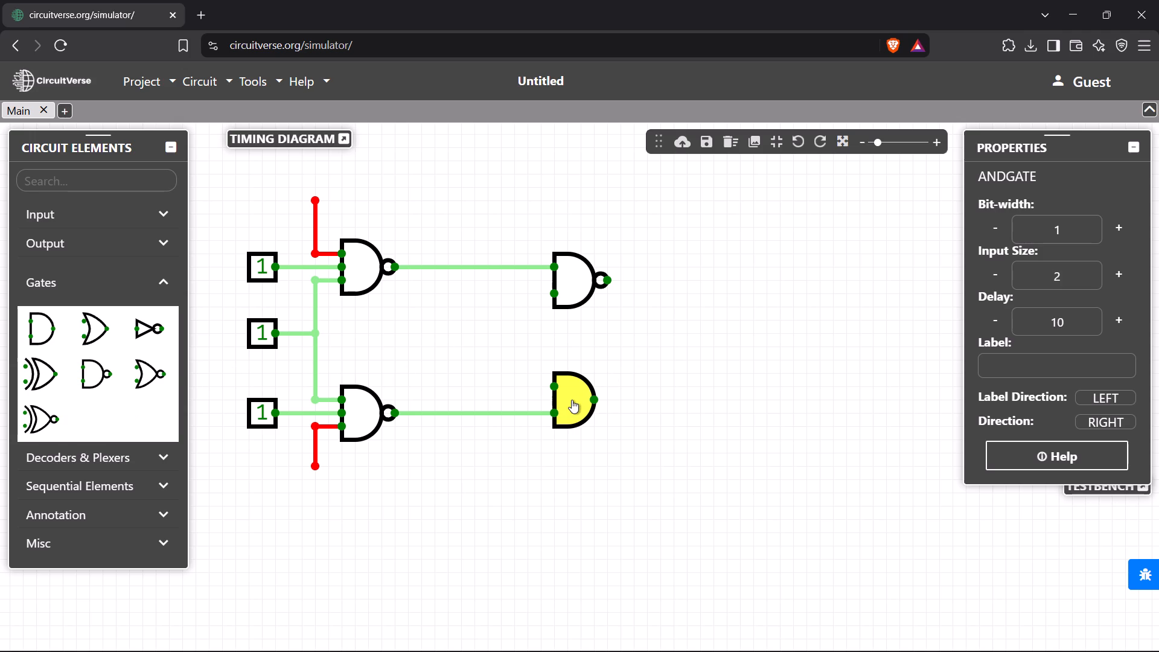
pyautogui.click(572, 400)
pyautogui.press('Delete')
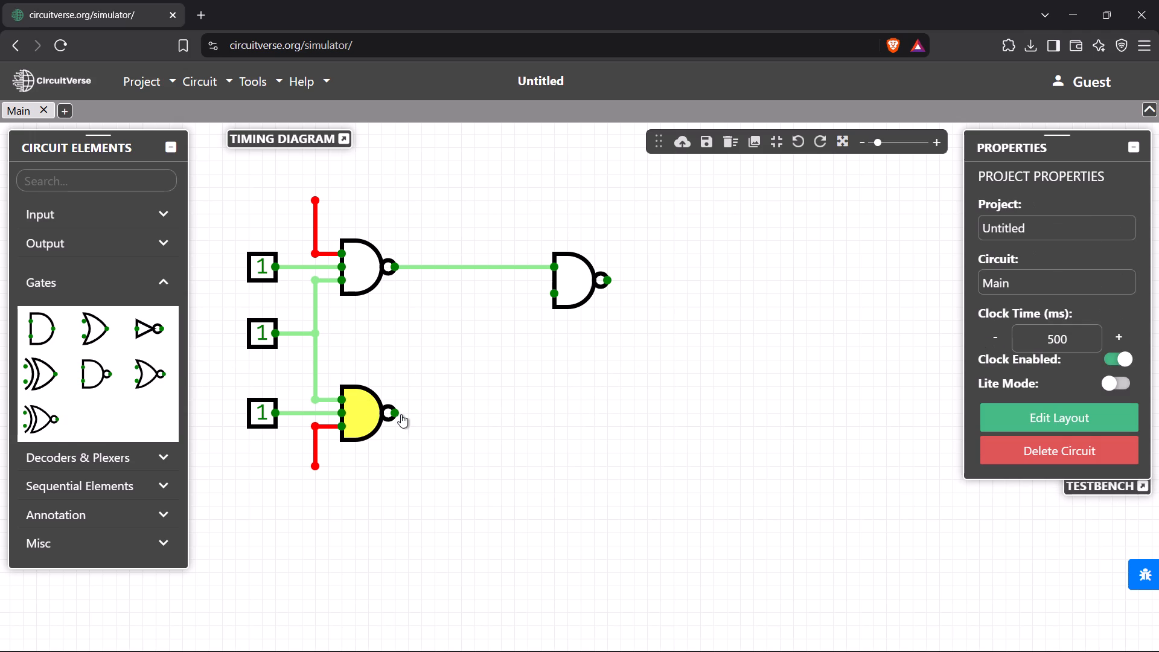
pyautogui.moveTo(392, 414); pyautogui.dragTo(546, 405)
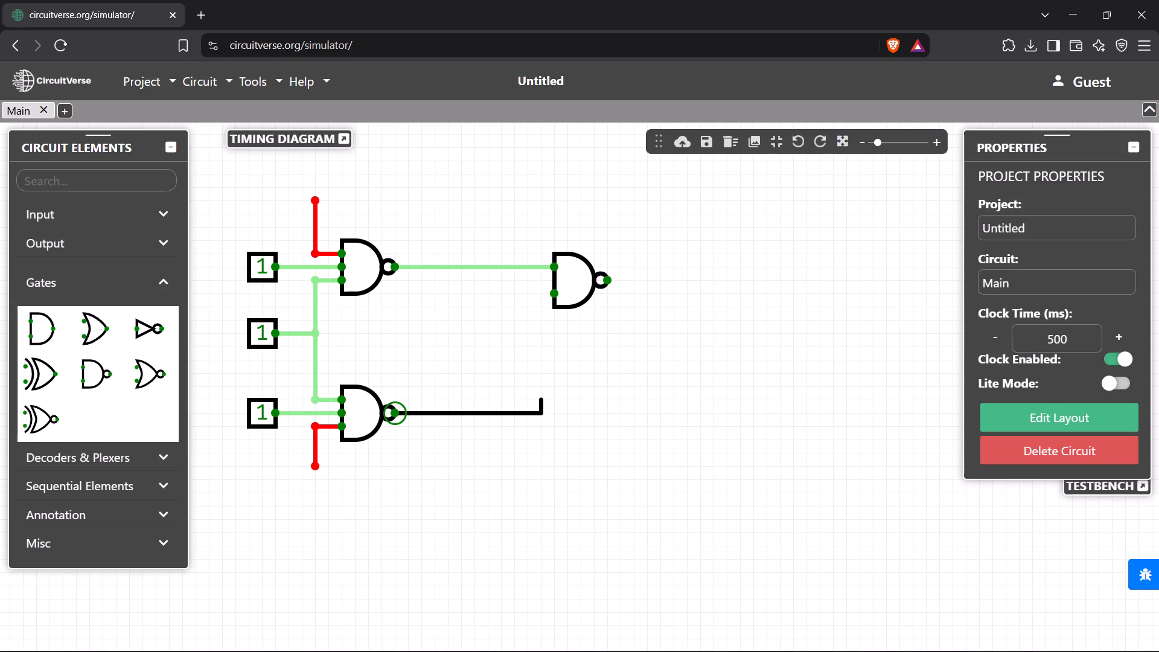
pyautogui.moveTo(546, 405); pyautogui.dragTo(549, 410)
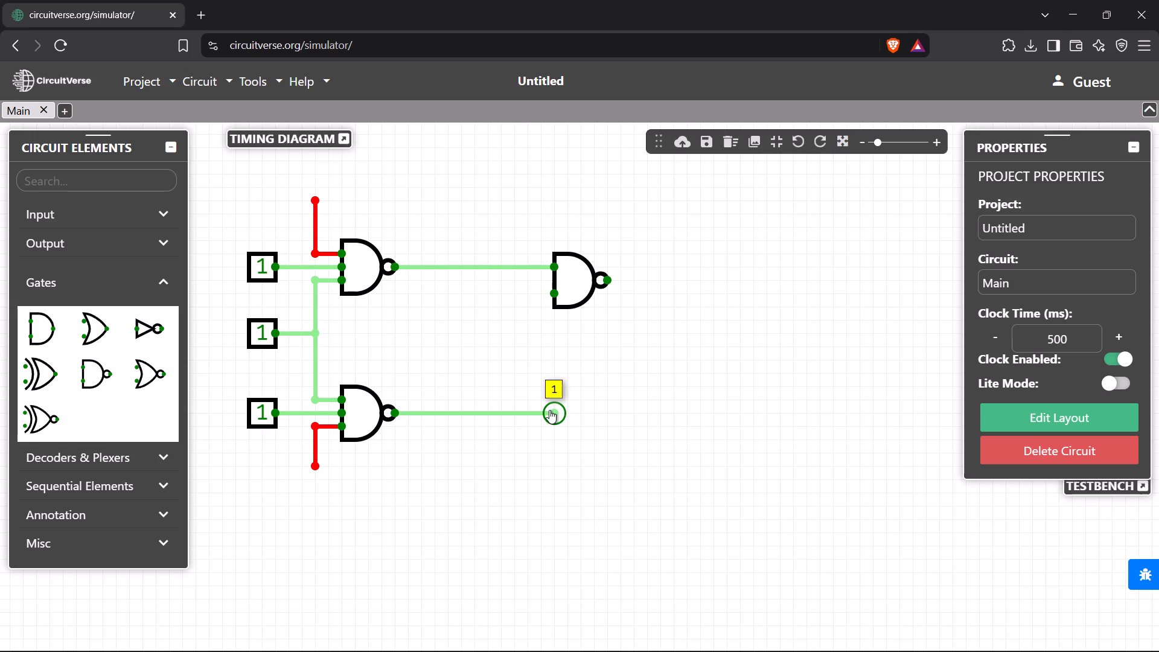
# Place a two-input NAND gate with its lower input on the end of the lower output wire.
pyautogui.click(103, 378)
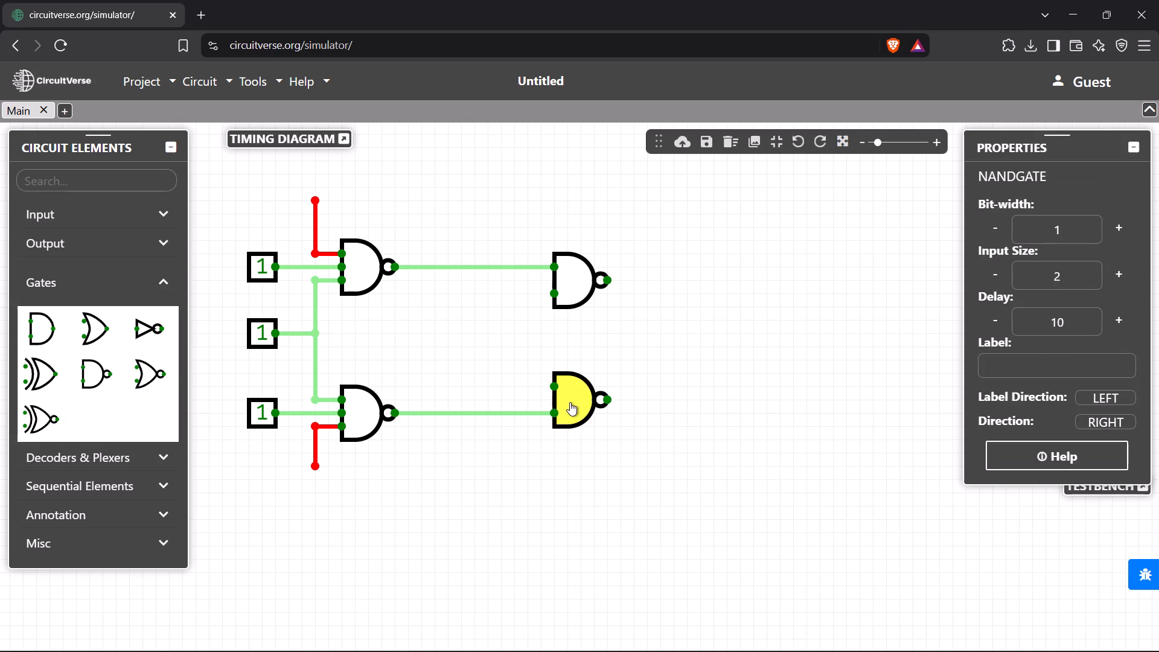
pyautogui.click(570, 402)
# Draw equally long horizontal wires from the outputs of both two-input NAND gates.
pyautogui.moveTo(606, 399); pyautogui.dragTo(714, 407)
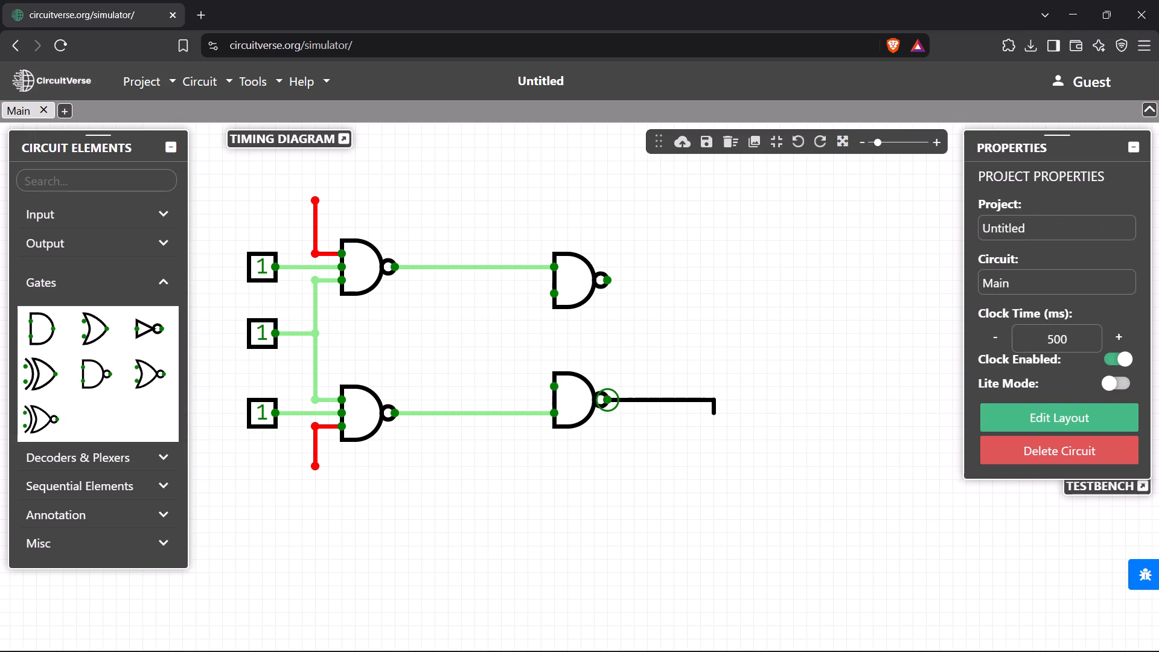
pyautogui.moveTo(714, 407); pyautogui.dragTo(689, 404)
pyautogui.moveTo(689, 404); pyautogui.dragTo(730, 400)
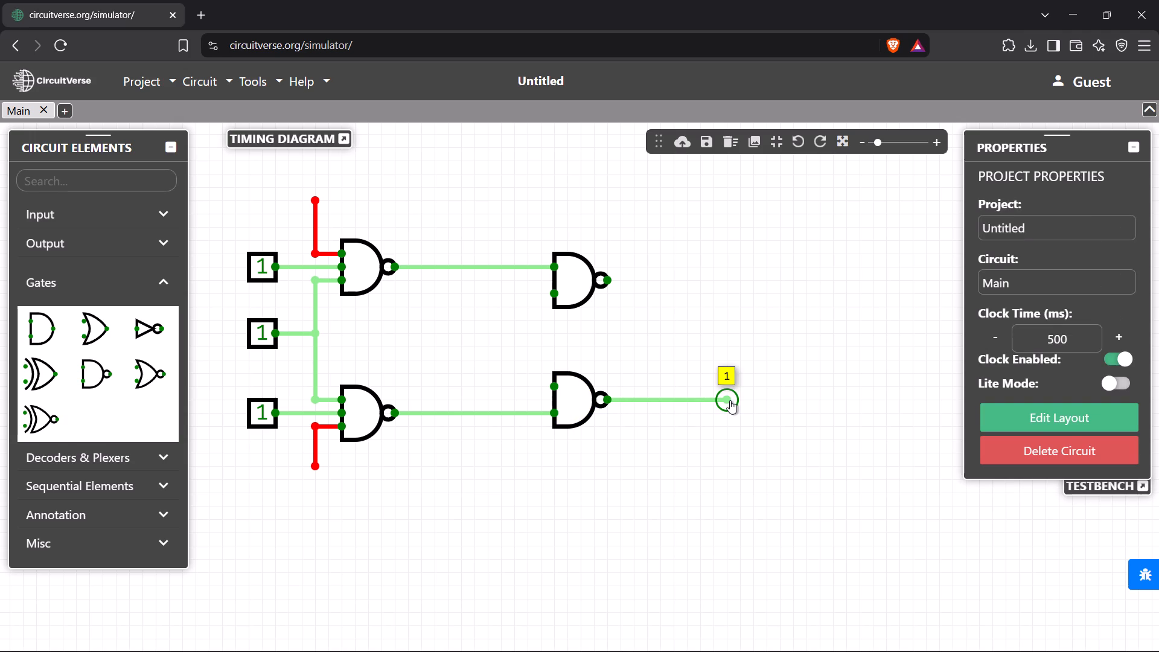
pyautogui.moveTo(611, 278); pyautogui.dragTo(694, 275)
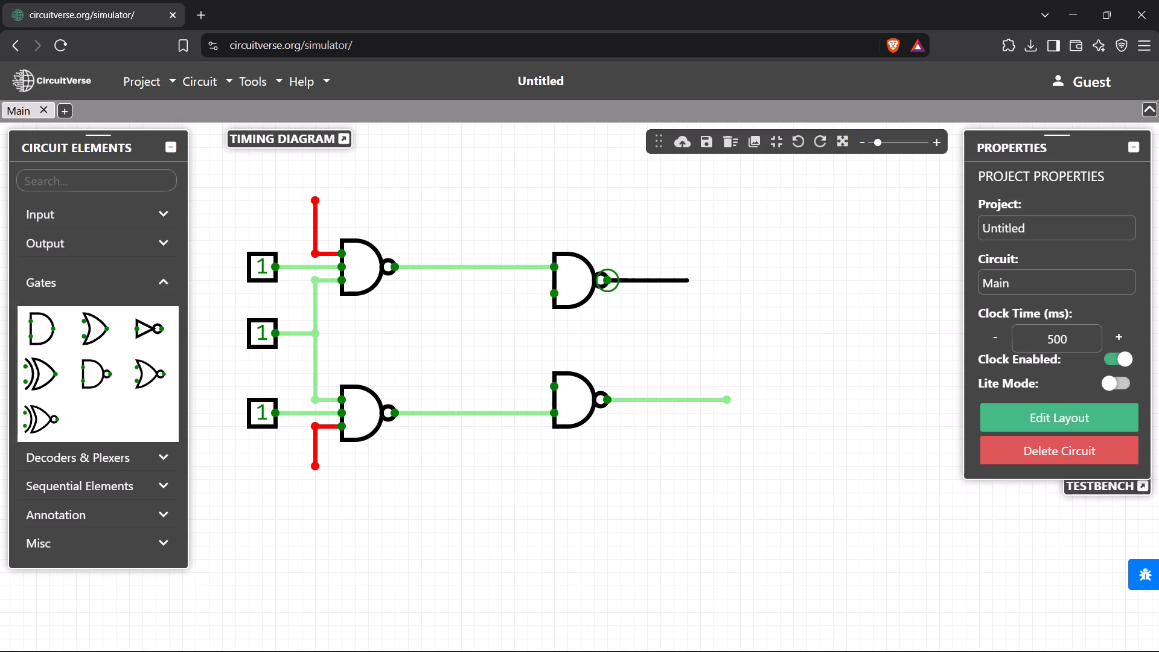
pyautogui.moveTo(694, 275); pyautogui.dragTo(696, 274)
pyautogui.moveTo(696, 274); pyautogui.dragTo(723, 283)
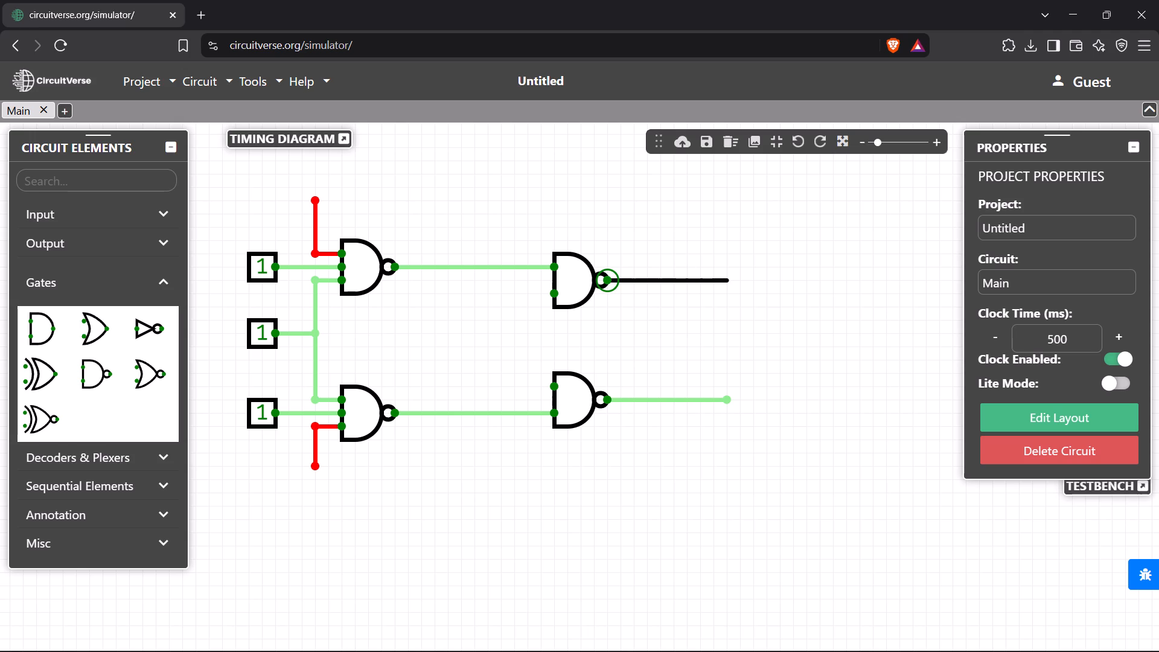
pyautogui.moveTo(723, 283); pyautogui.dragTo(723, 283)
pyautogui.click(723, 283)
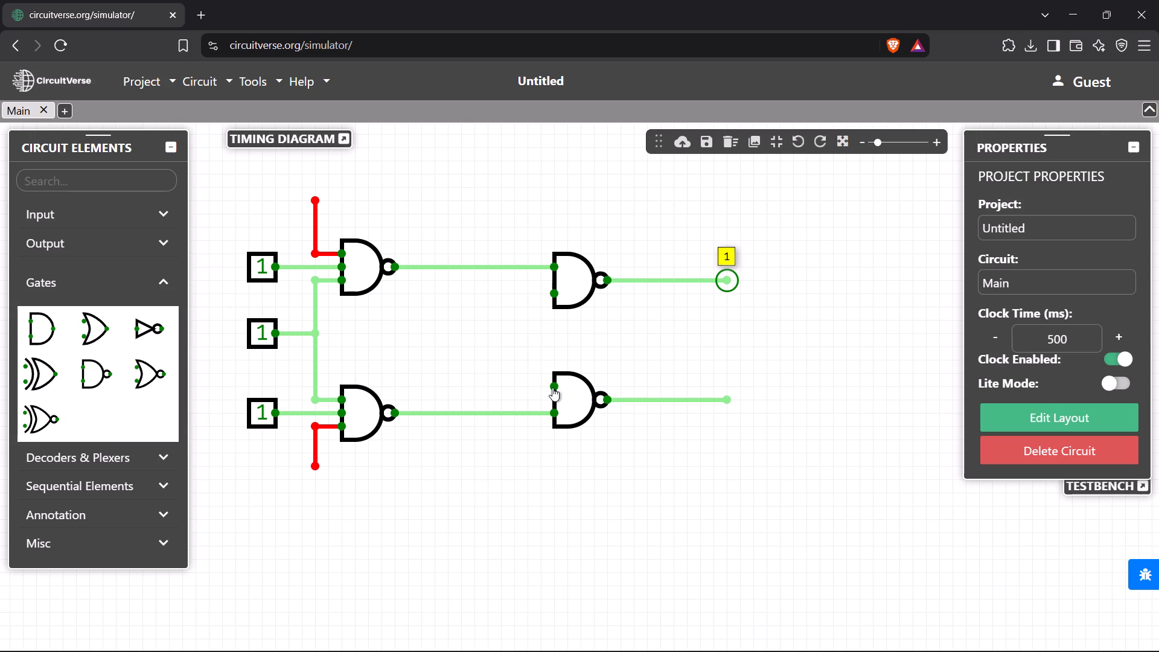
# Wire the lower two-input NAND gate's free input around to the upper two-input gate's output wire.
pyautogui.moveTo(552, 388); pyautogui.dragTo(522, 389)
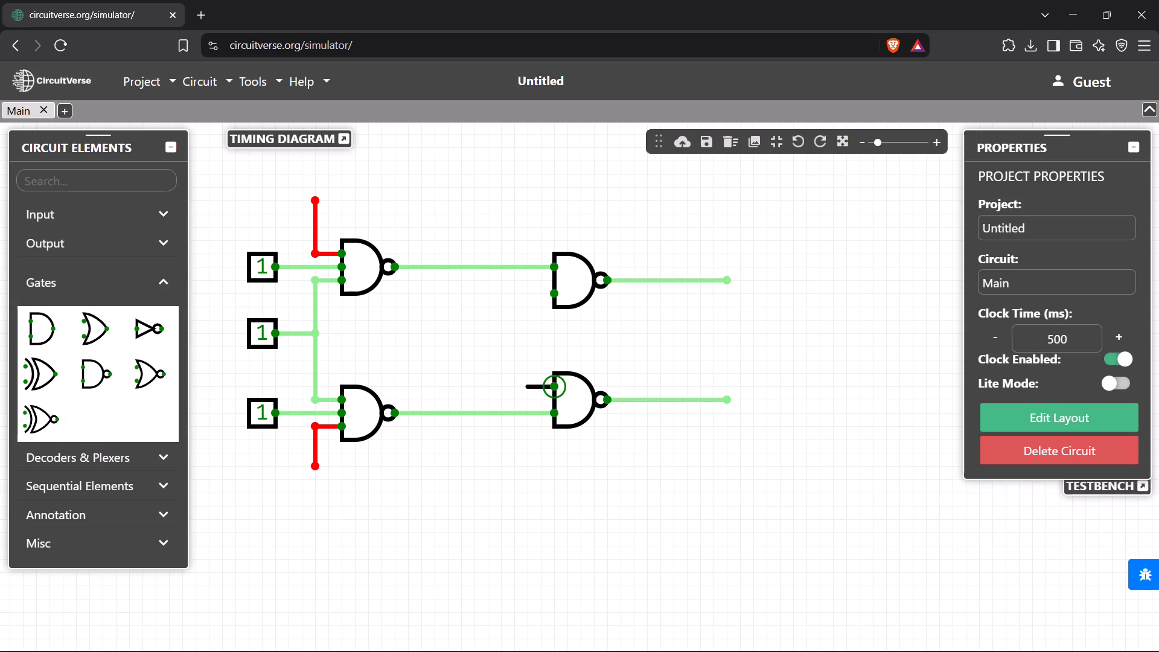
pyautogui.moveTo(522, 389); pyautogui.dragTo(526, 356)
pyautogui.moveTo(526, 356); pyautogui.dragTo(526, 354)
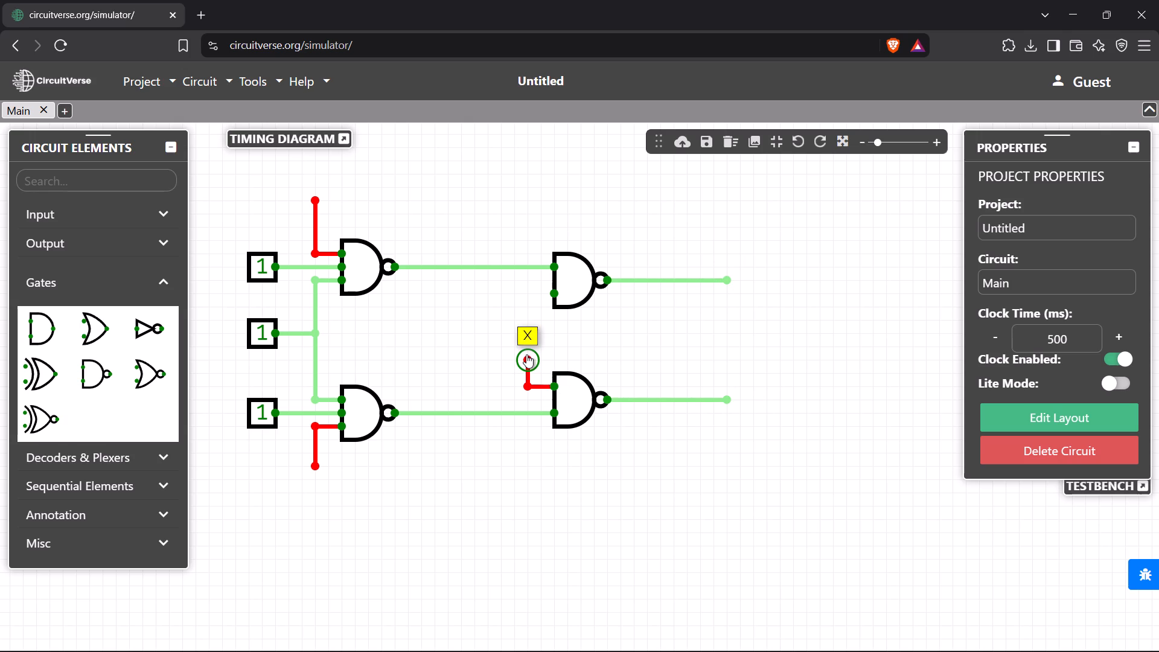
pyautogui.moveTo(528, 356); pyautogui.dragTo(641, 362)
pyautogui.moveTo(641, 362); pyautogui.dragTo(649, 358)
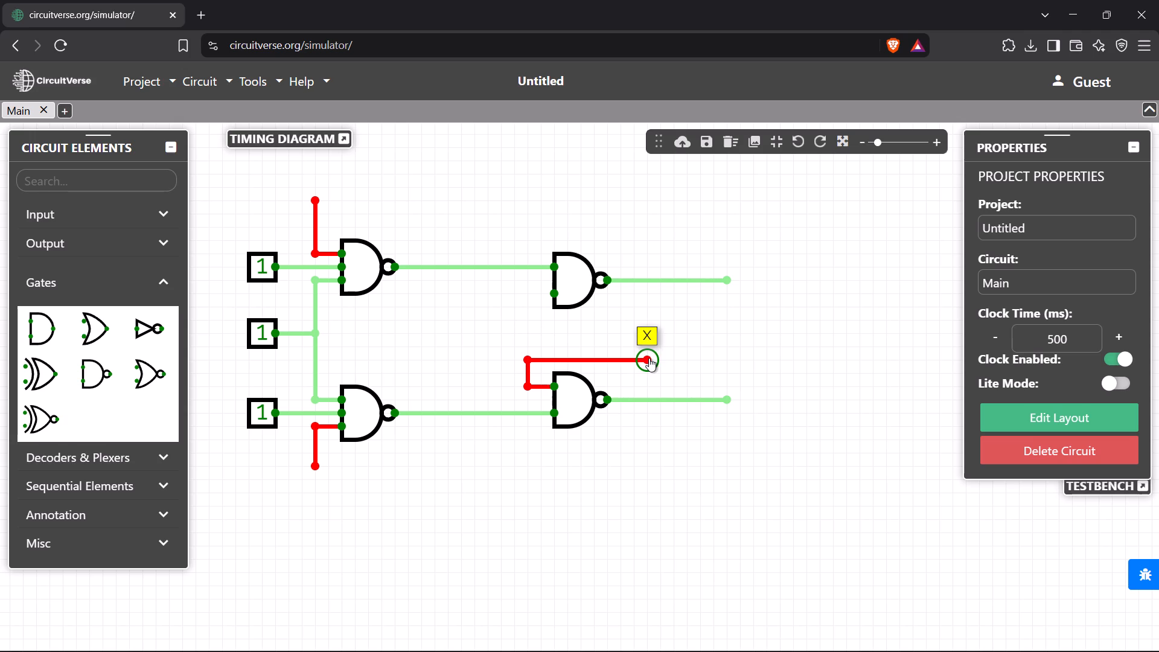
pyautogui.moveTo(649, 358); pyautogui.dragTo(647, 284)
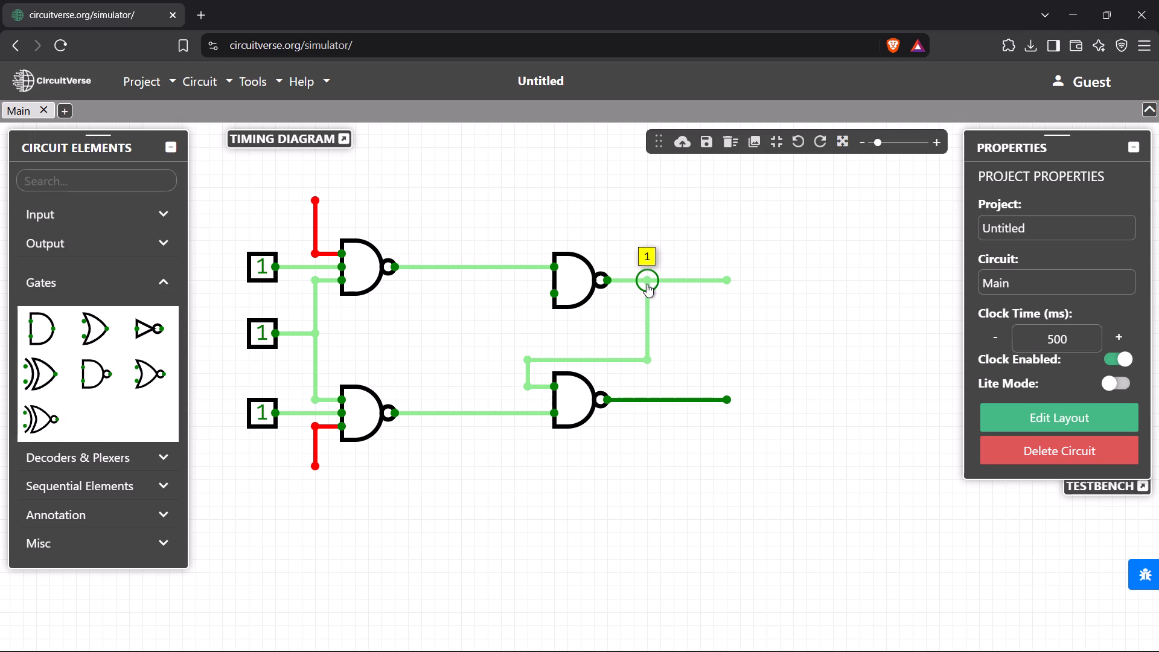
# Wire the upper two-input NAND gate's free input between the gates to the lower two-input gate's output wire.
pyautogui.moveTo(553, 292); pyautogui.dragTo(528, 292)
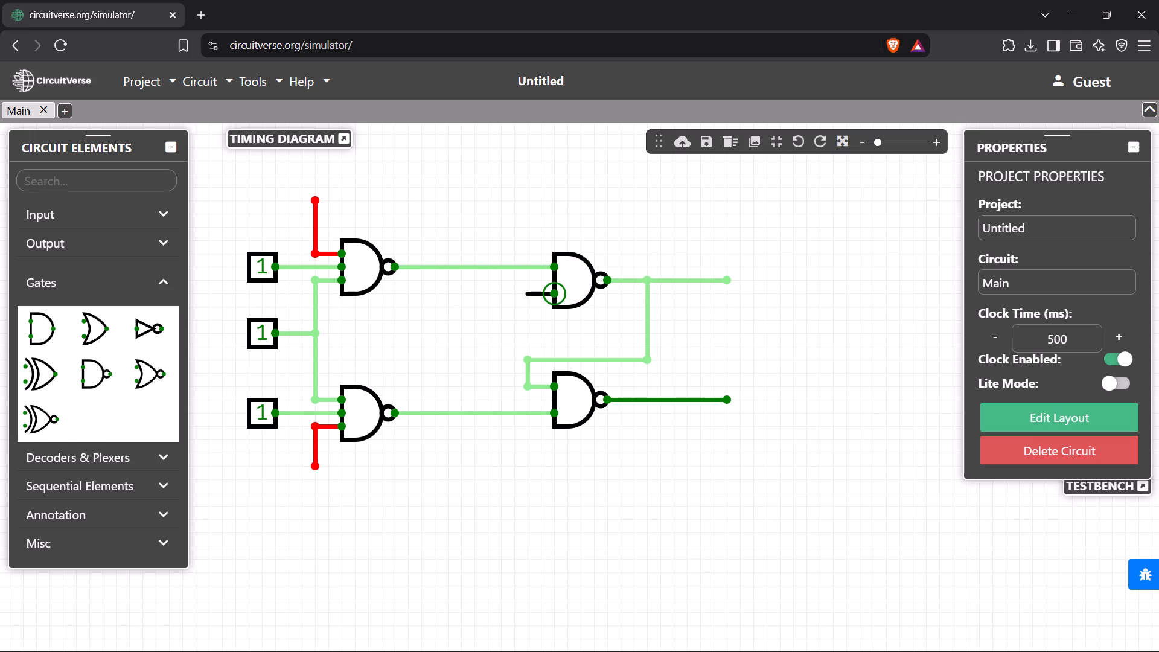
pyautogui.moveTo(528, 292); pyautogui.dragTo(531, 294)
pyautogui.doubleClick(531, 294)
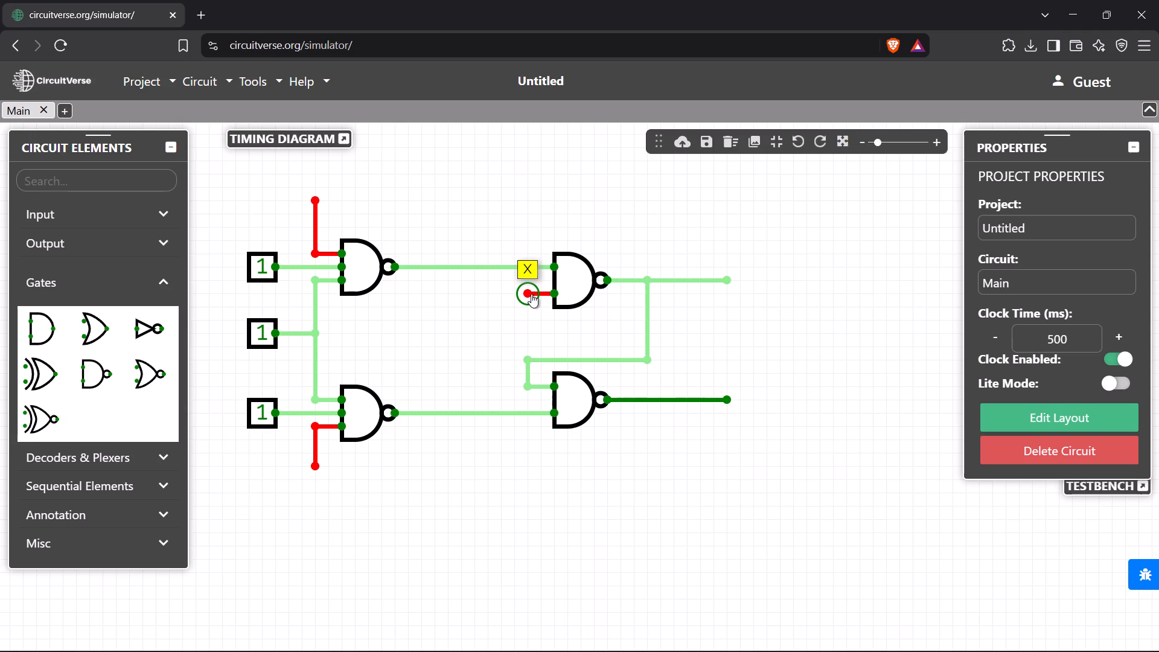
pyautogui.moveTo(531, 294); pyautogui.dragTo(533, 329)
pyautogui.moveTo(533, 329); pyautogui.dragTo(532, 327)
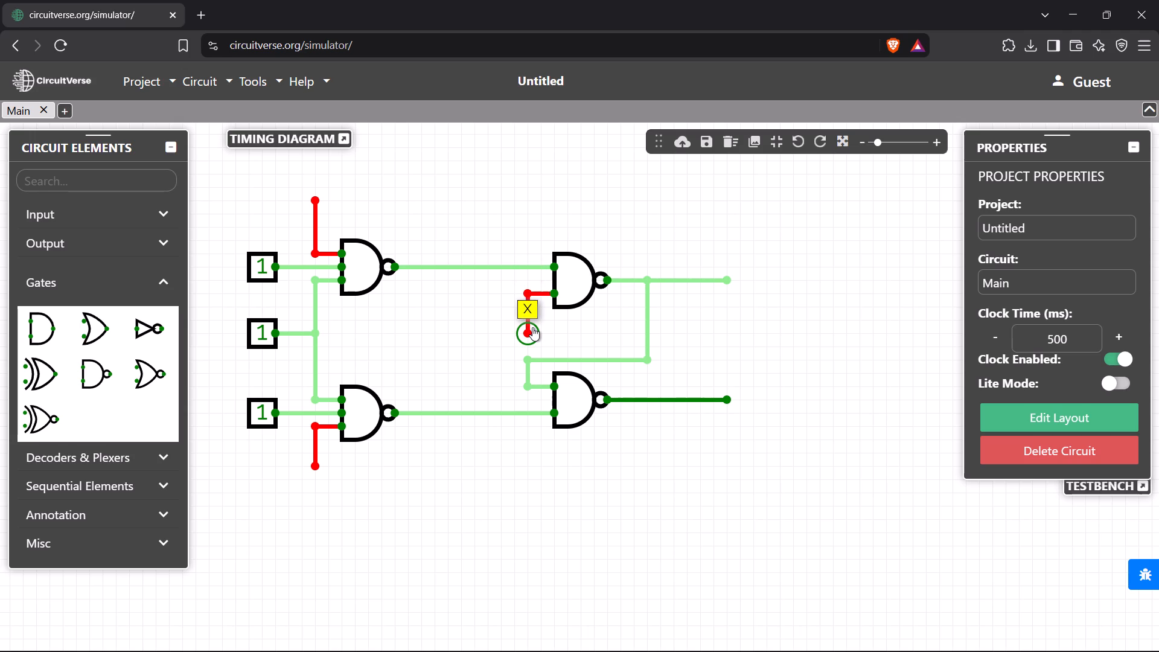
pyautogui.moveTo(528, 333); pyautogui.dragTo(624, 347)
pyautogui.moveTo(624, 347); pyautogui.dragTo(675, 397)
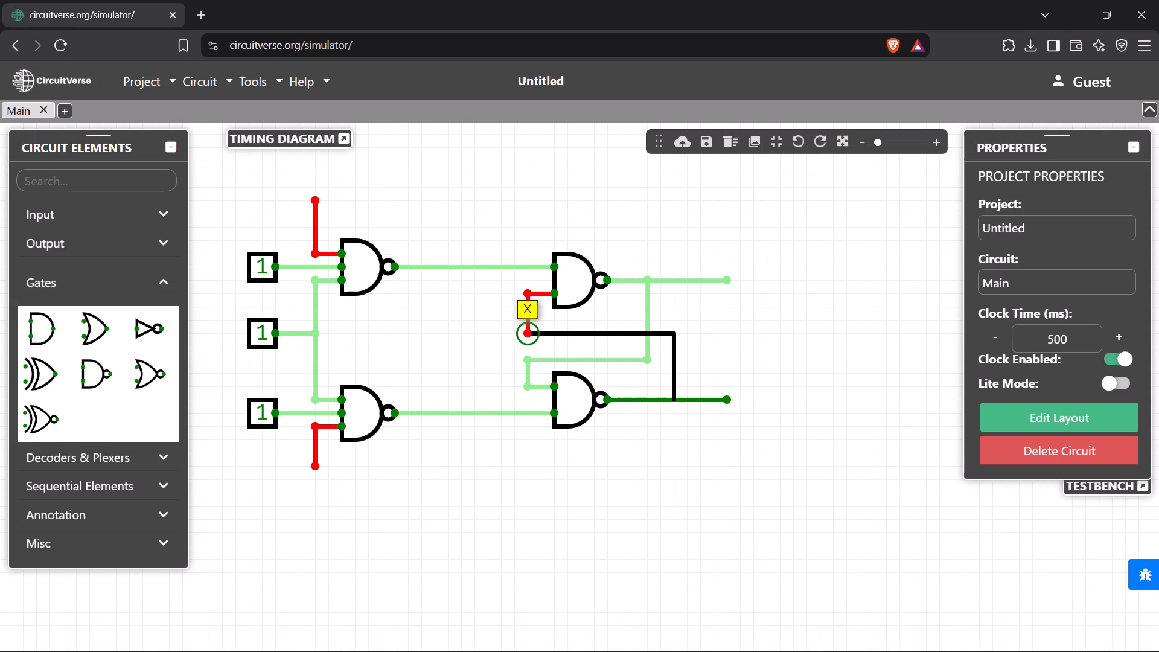
pyautogui.moveTo(675, 397); pyautogui.dragTo(686, 399)
pyautogui.click(686, 399)
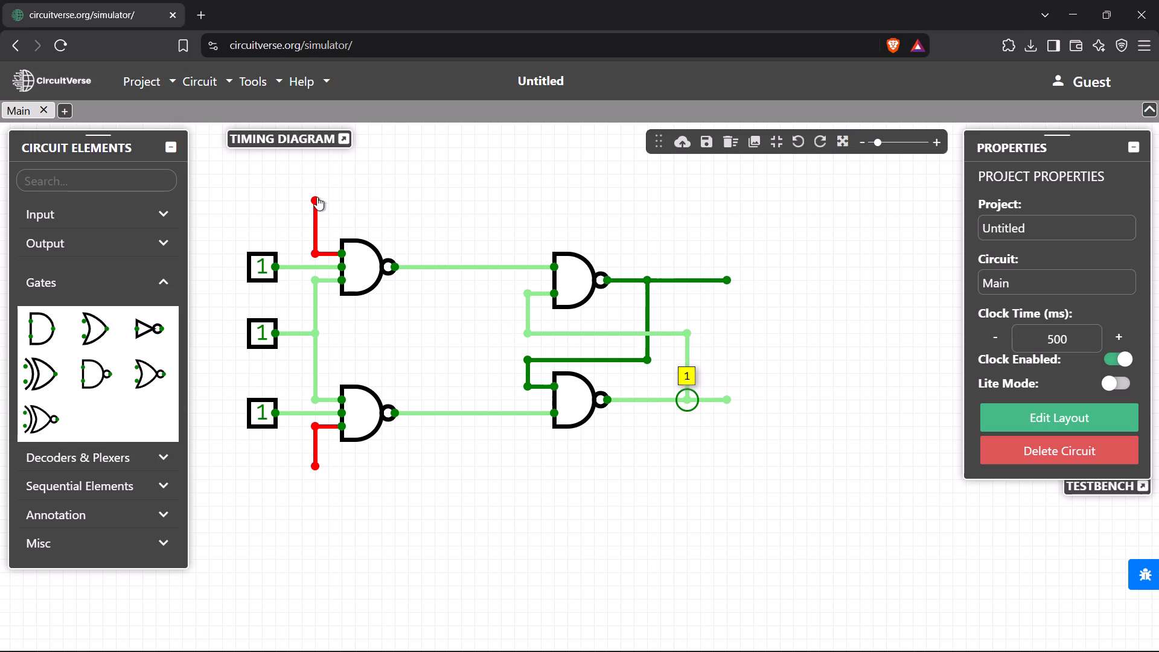
# Run a feedback wire from the upper three-input NAND gate's open top wire over the circuit to the lower output wire.
pyautogui.moveTo(314, 199); pyautogui.dragTo(700, 340)
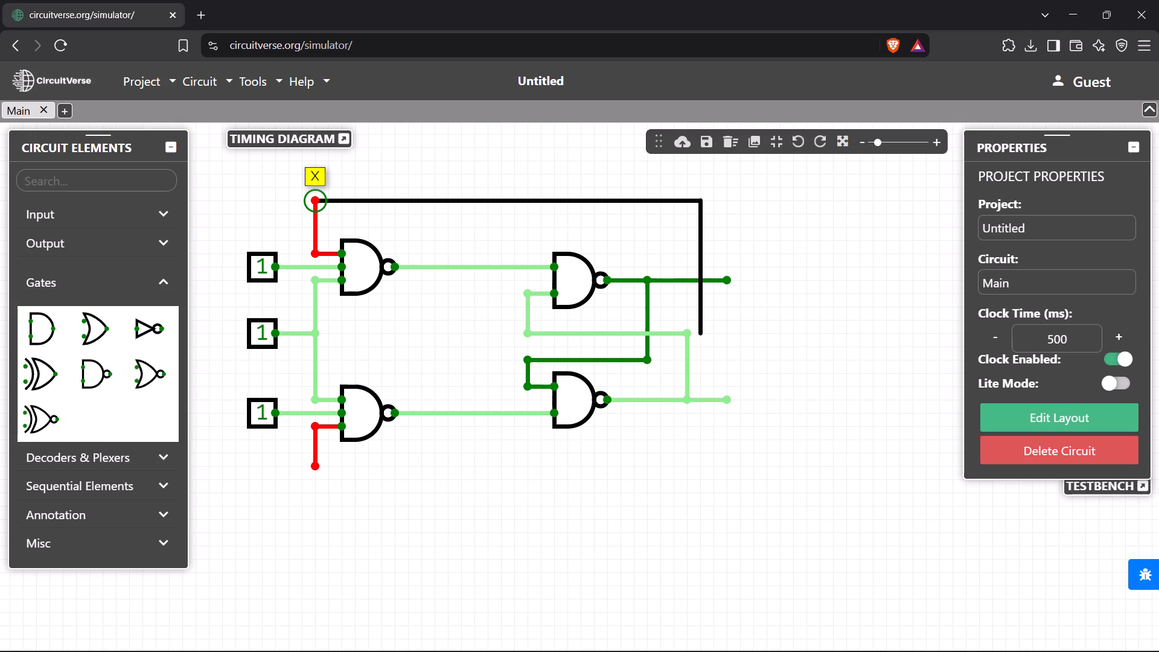
pyautogui.moveTo(700, 340); pyautogui.dragTo(706, 399)
pyautogui.moveTo(706, 399); pyautogui.dragTo(720, 403)
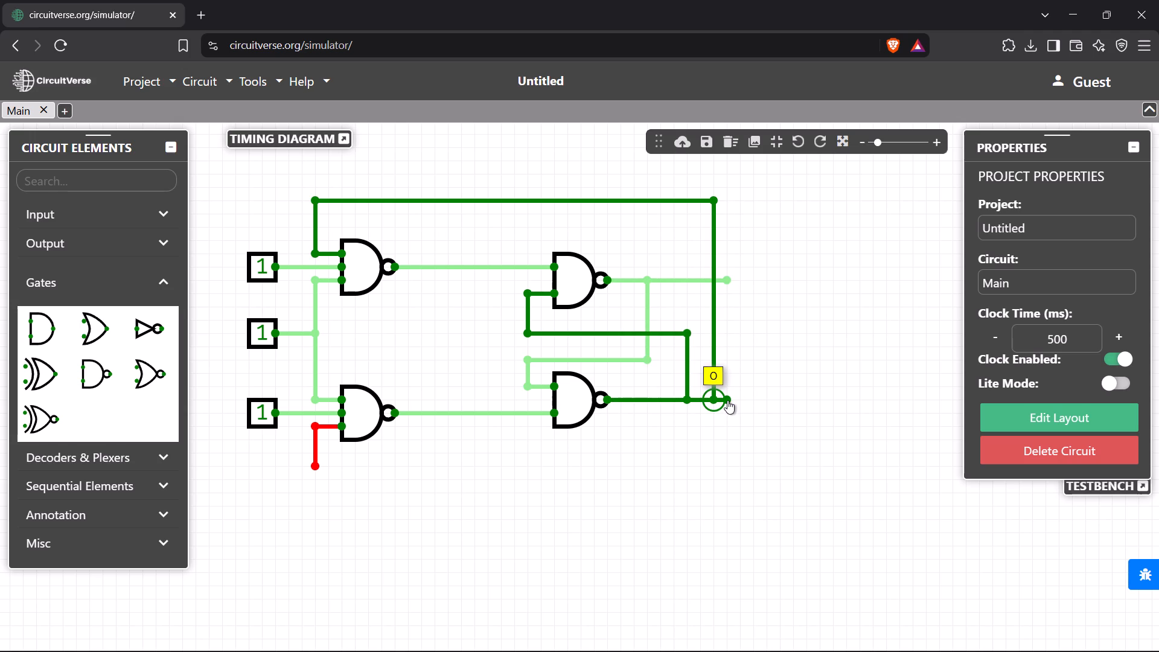
# Extend the lower output wire horizontally beyond the feedback junction.
pyautogui.moveTo(727, 400); pyautogui.dragTo(776, 405)
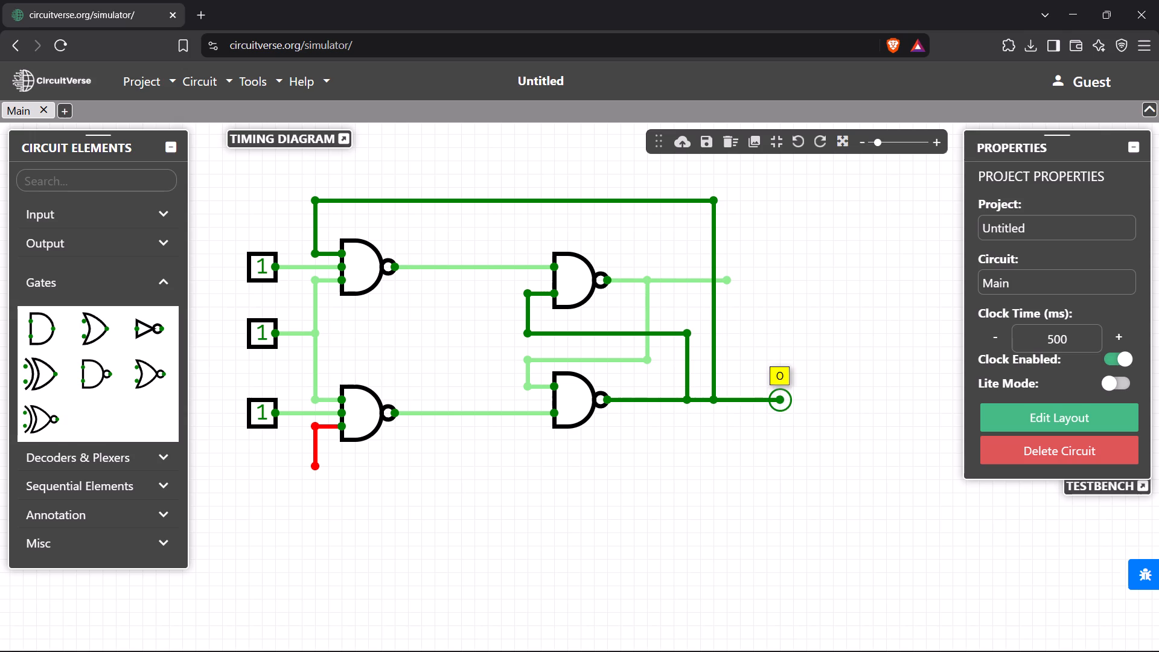
# Extend the upper output wire horizontally until its end lines up with the end of the lower output wire.
pyautogui.moveTo(776, 405); pyautogui.dragTo(776, 404)
pyautogui.moveTo(727, 280); pyautogui.dragTo(763, 286)
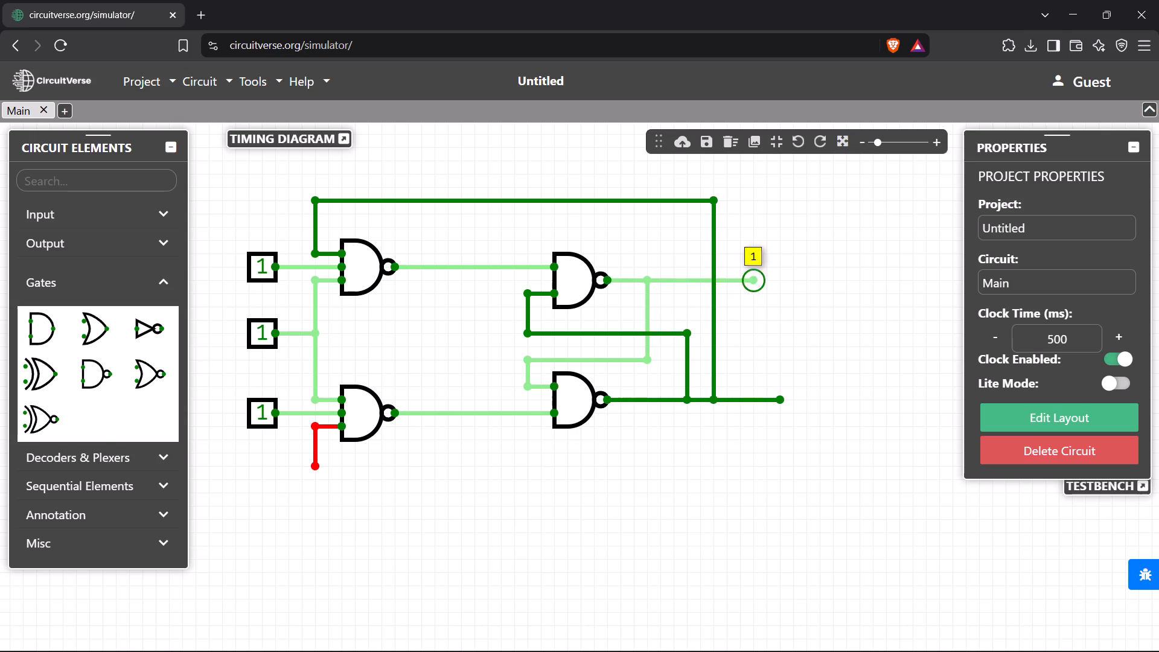
pyautogui.moveTo(763, 286); pyautogui.dragTo(780, 281)
pyautogui.click(780, 281)
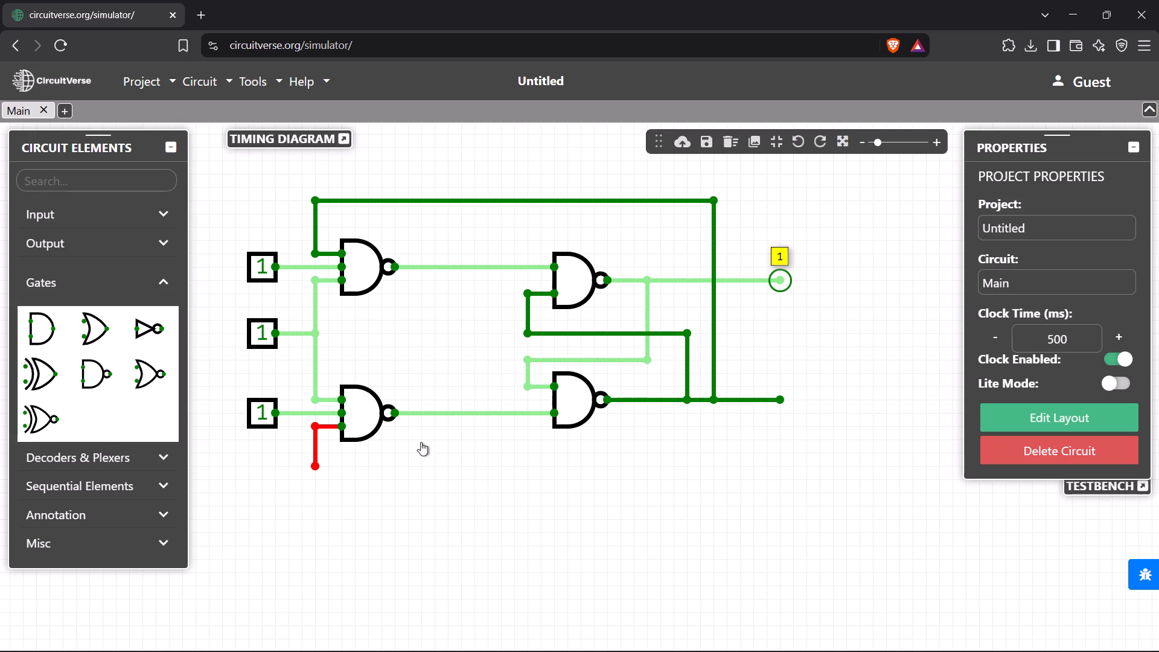
# Run a feedback wire from the lower three-input NAND gate's open bottom wire beneath the circuit to the upper output wire.
pyautogui.moveTo(316, 467); pyautogui.dragTo(753, 304)
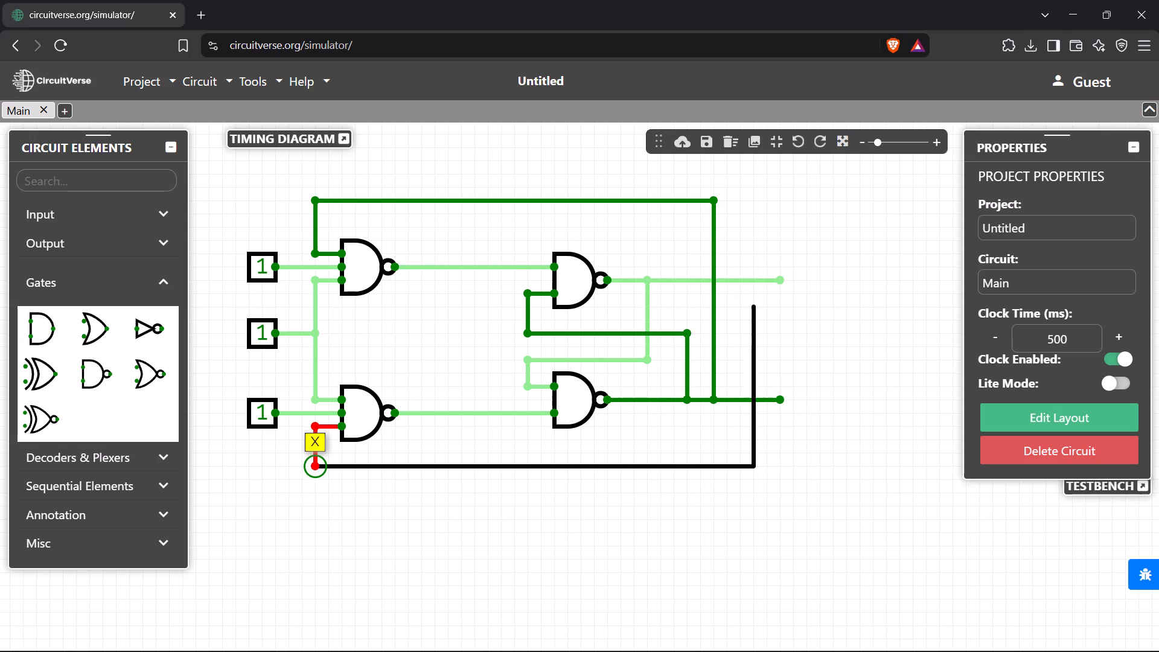
pyautogui.moveTo(753, 304); pyautogui.dragTo(746, 284)
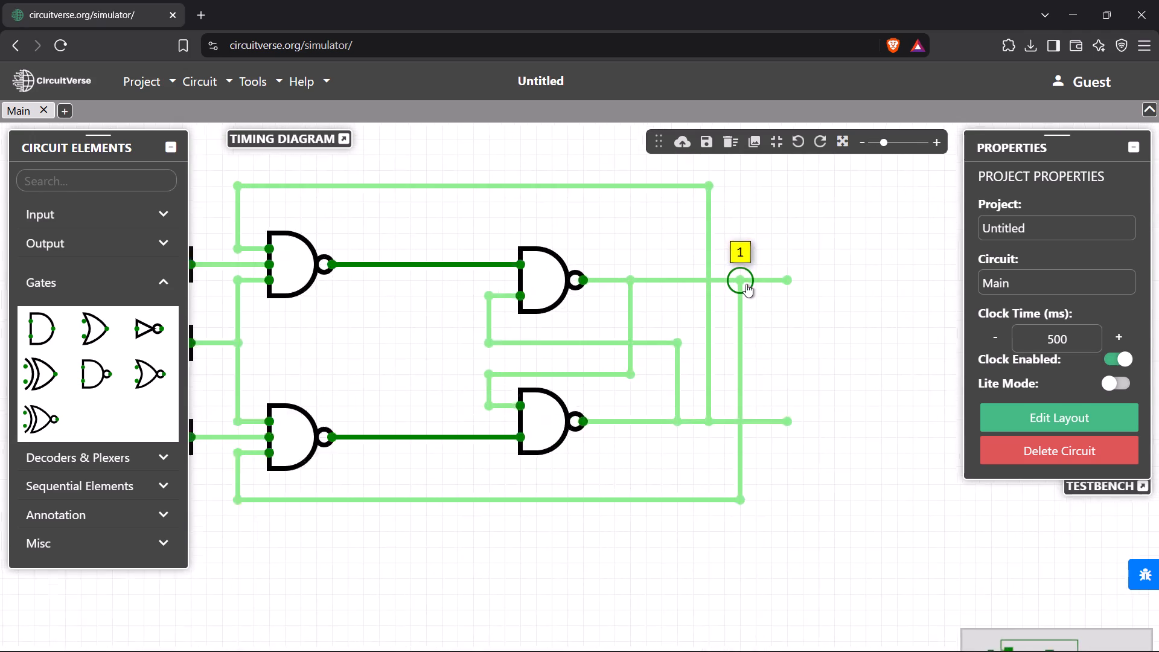
pyautogui.click(667, 523)
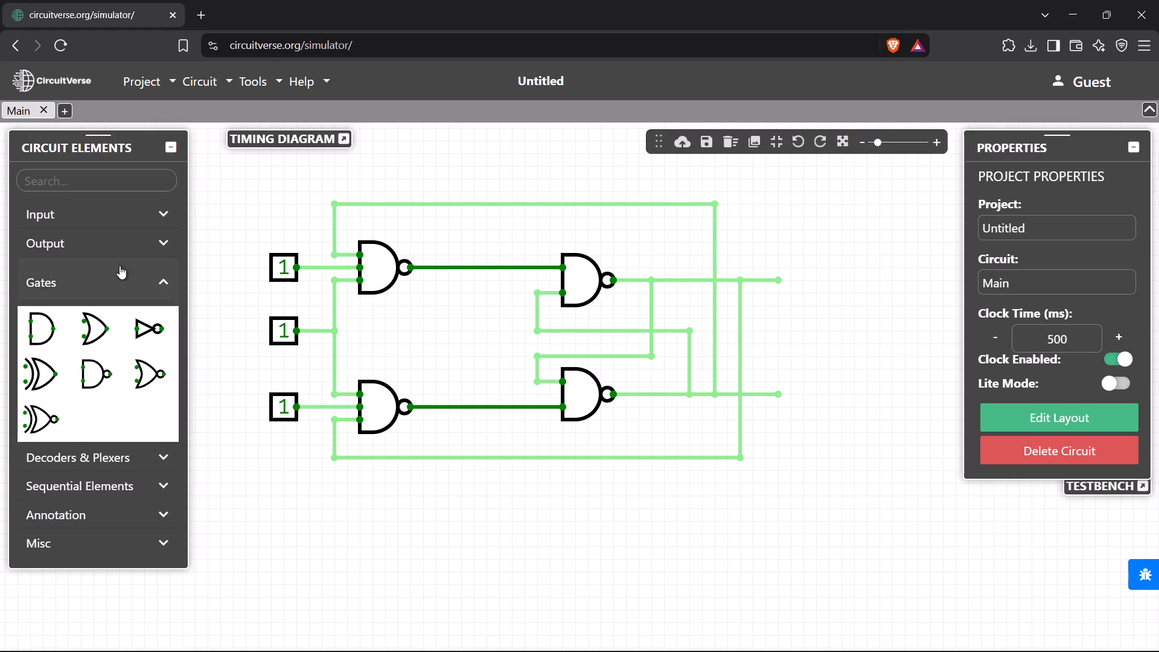
# Place an Output element at the open end of both the upper and the lower output wires.
pyautogui.click(117, 243)
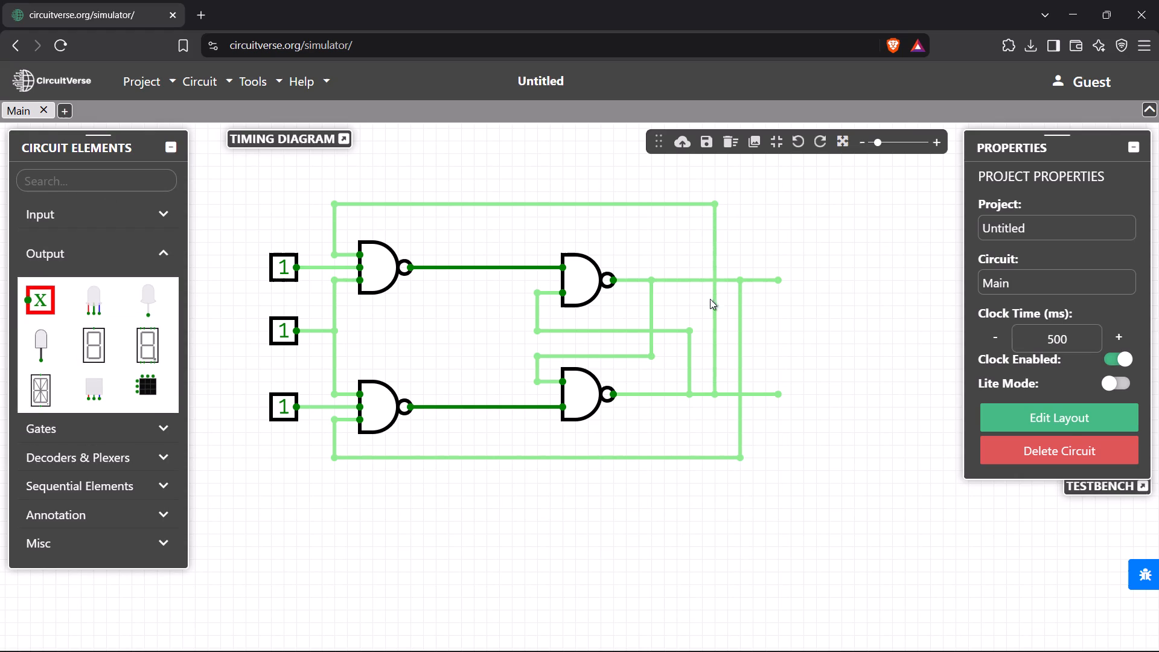
pyautogui.click(22, 301)
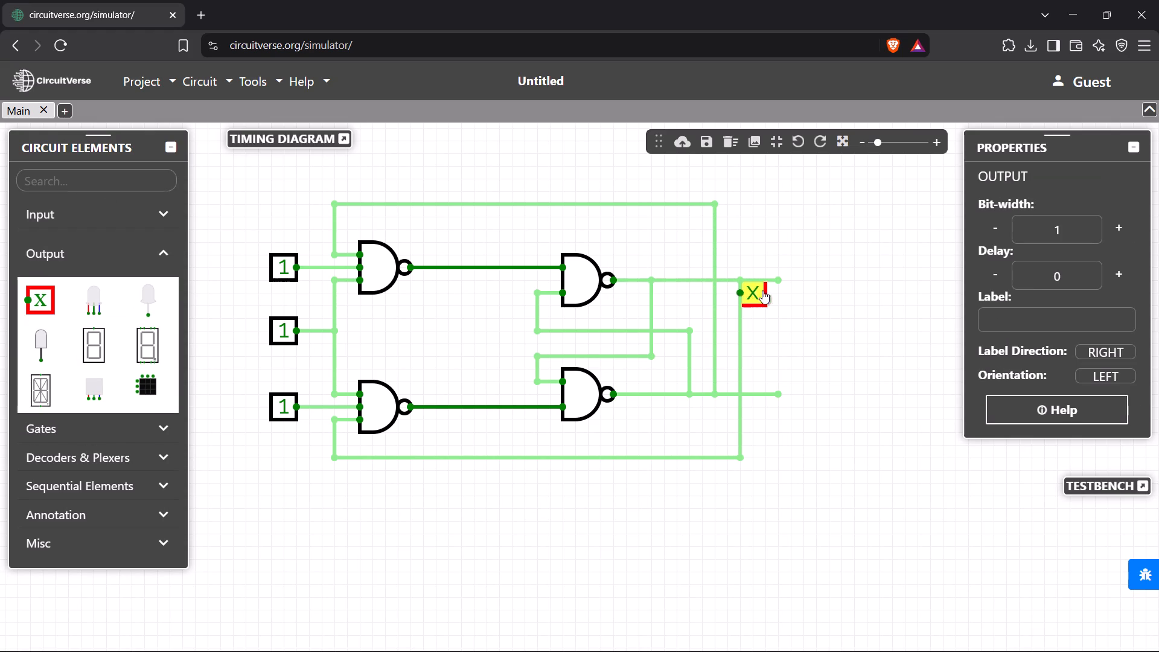
pyautogui.click(790, 281)
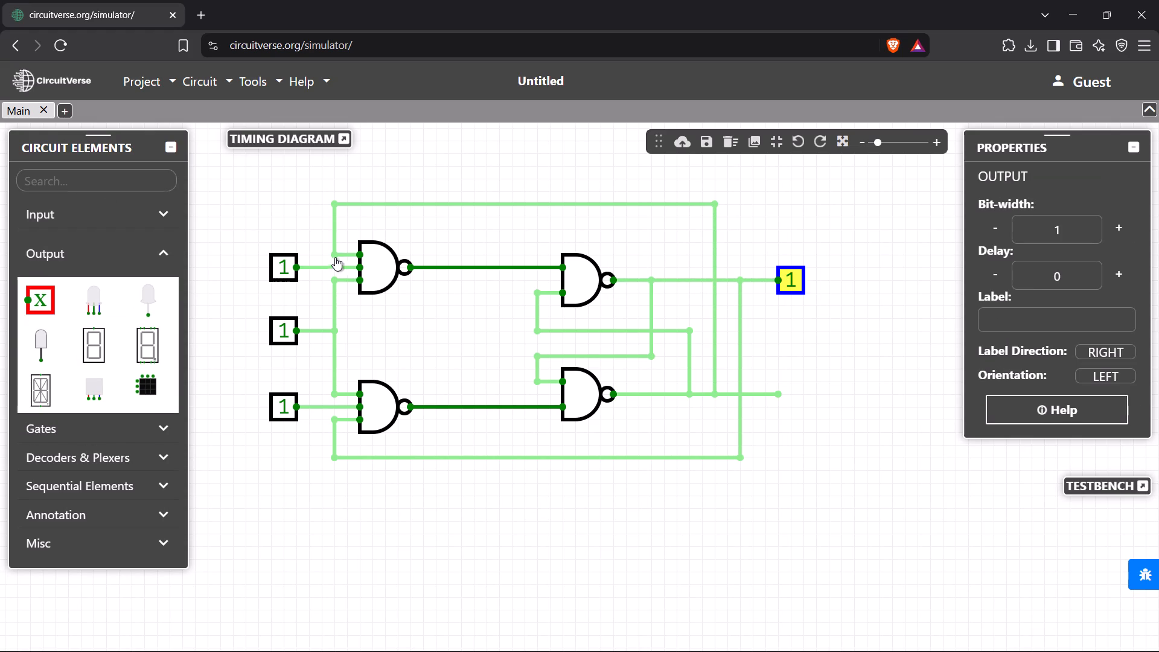
pyautogui.click(40, 299)
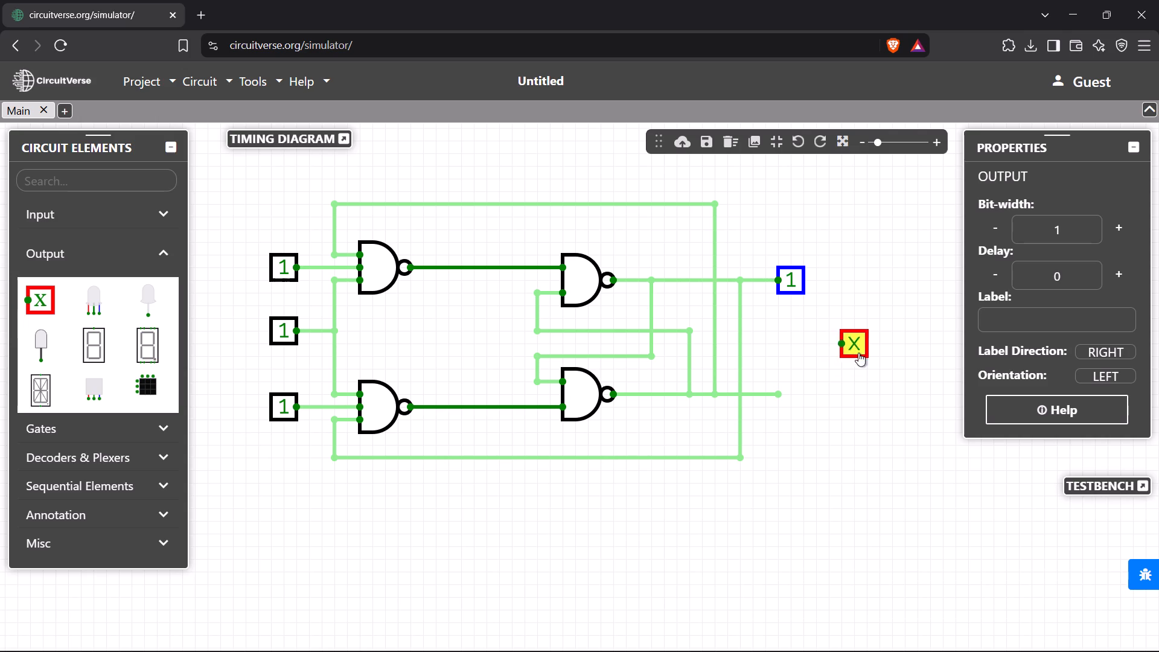
pyautogui.click(795, 394)
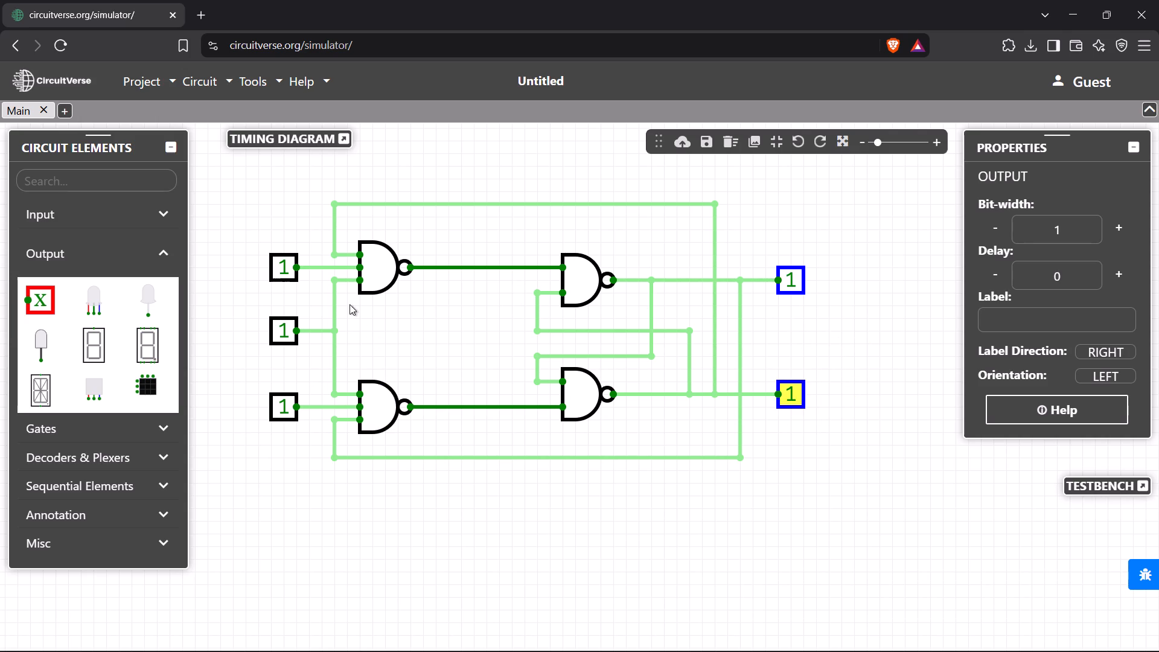
# Label the top input J, the bottom input K and the middle input Clock, switching each one to 0.
pyautogui.click(280, 269)
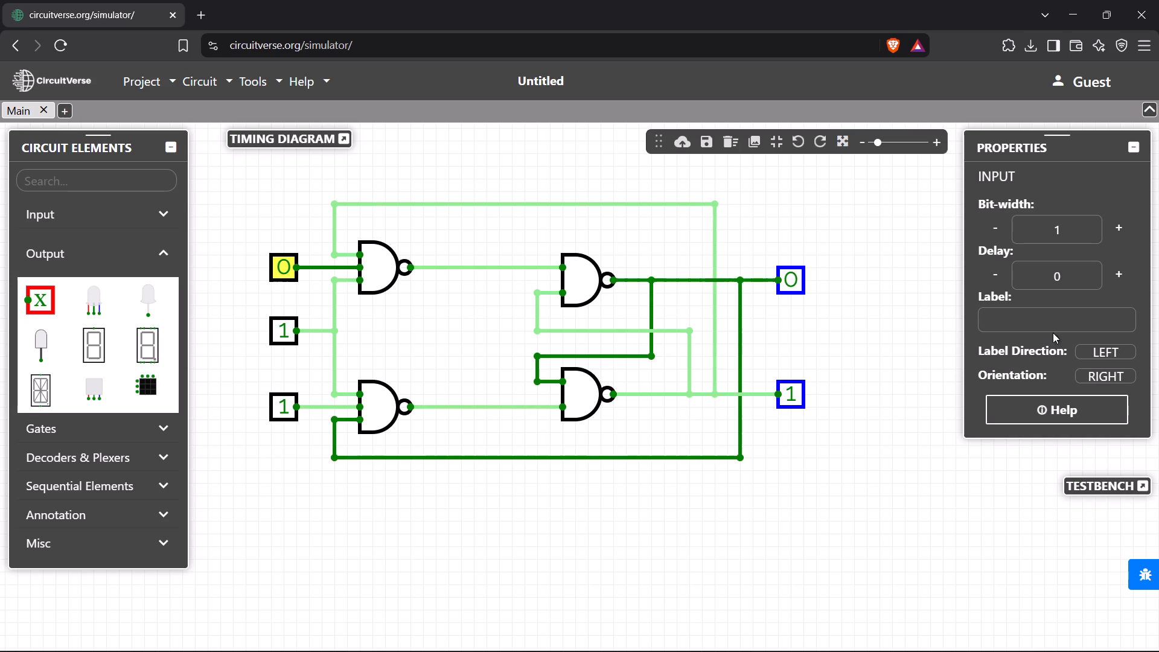
pyautogui.click(1050, 315)
pyautogui.hotkey('shift', 'j')
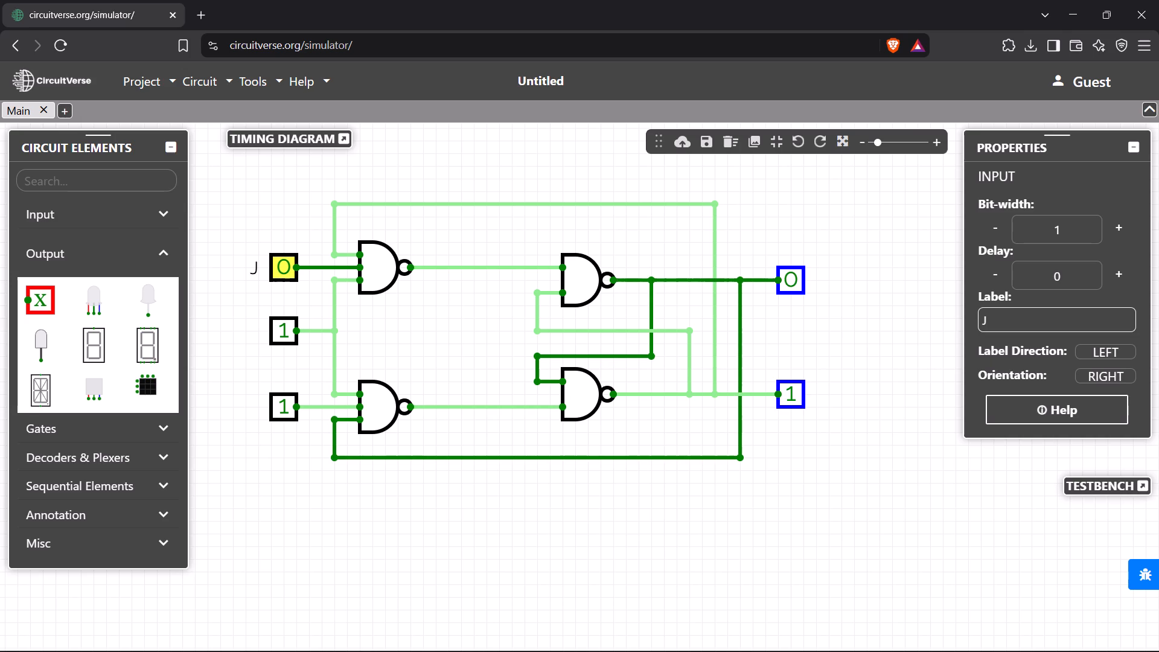
pyautogui.click(285, 412)
pyautogui.click(1004, 325)
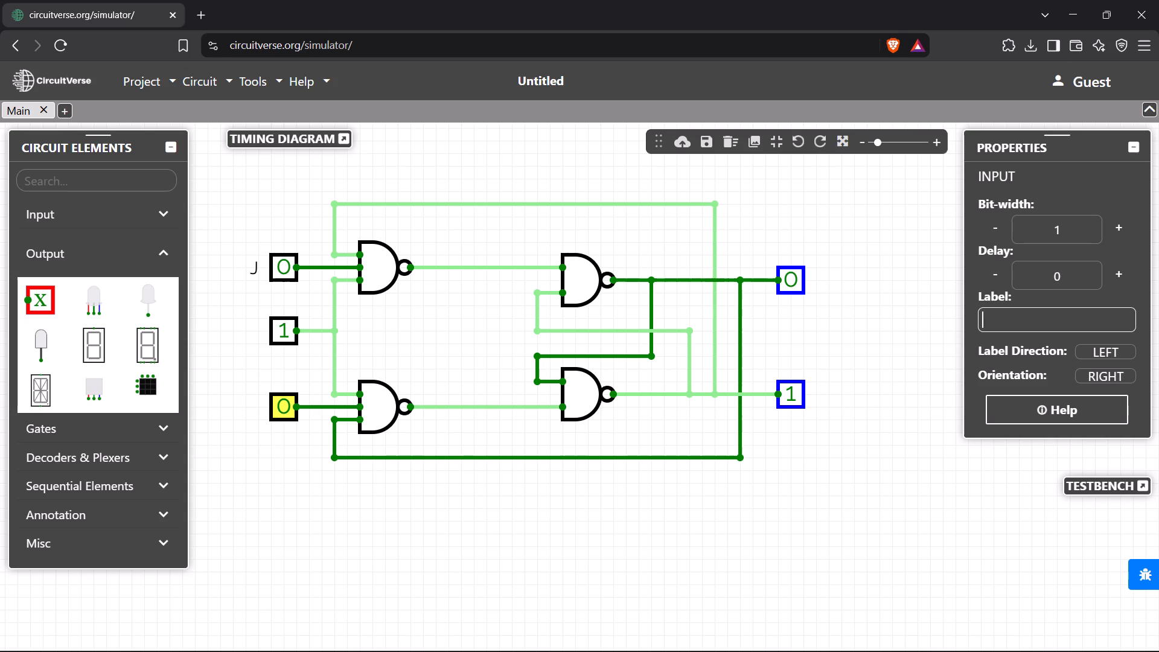
pyautogui.hotkey('shift', 'k')
pyautogui.click(278, 333)
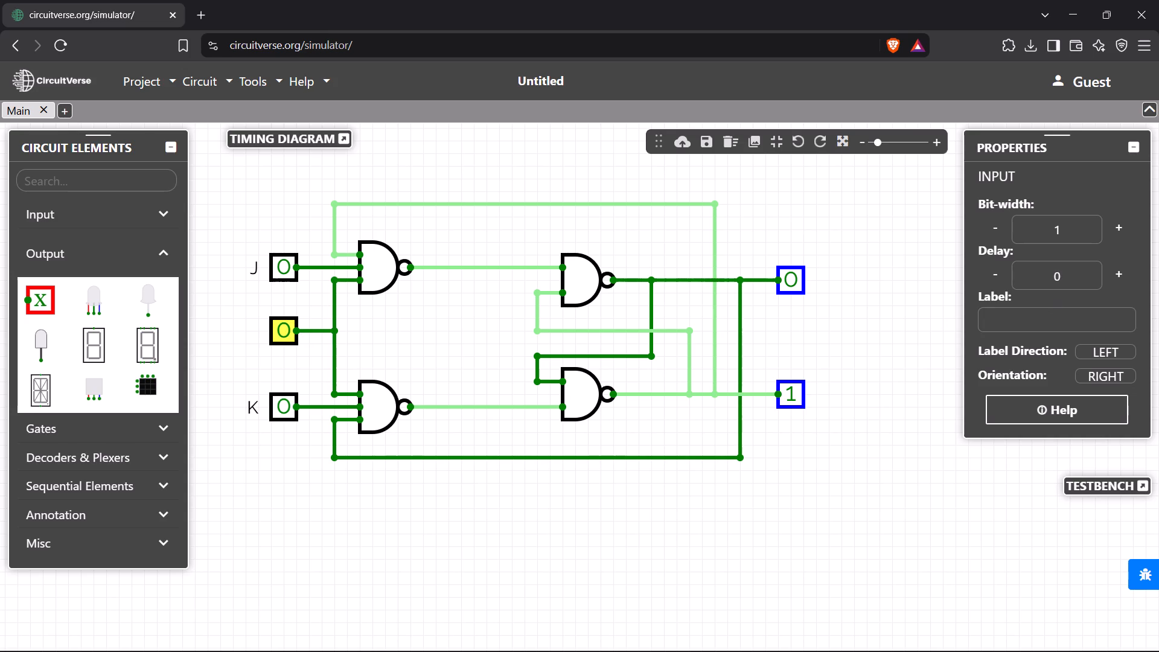
pyautogui.click(1047, 317)
pyautogui.write('Clock')
pyautogui.click(730, 572)
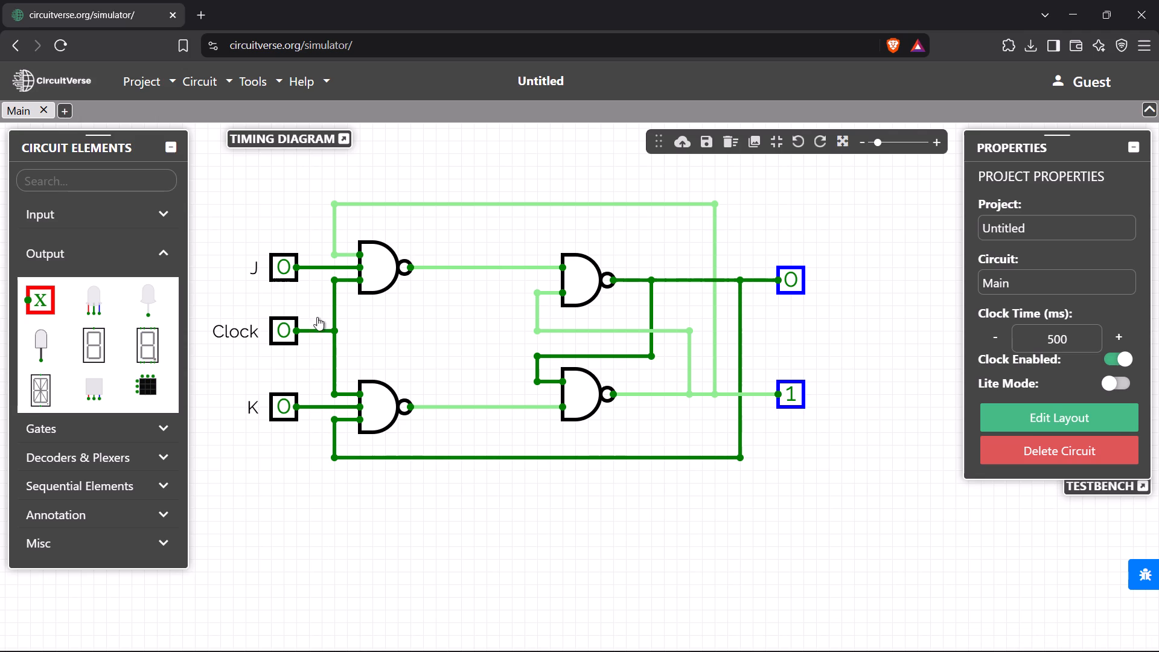
# Test the flip-flop with Clock at 1, toggling J between 1 and 0, ending with J at 0 and K at 1.
pyautogui.click(287, 328)
pyautogui.click(287, 260)
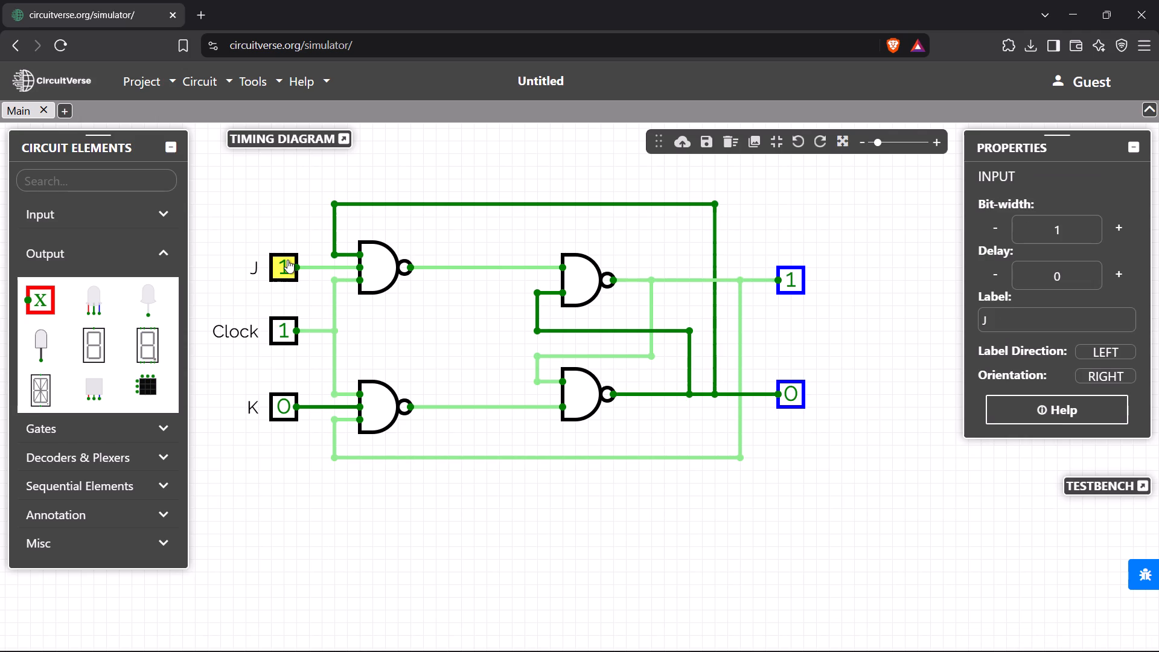
pyautogui.click(287, 260)
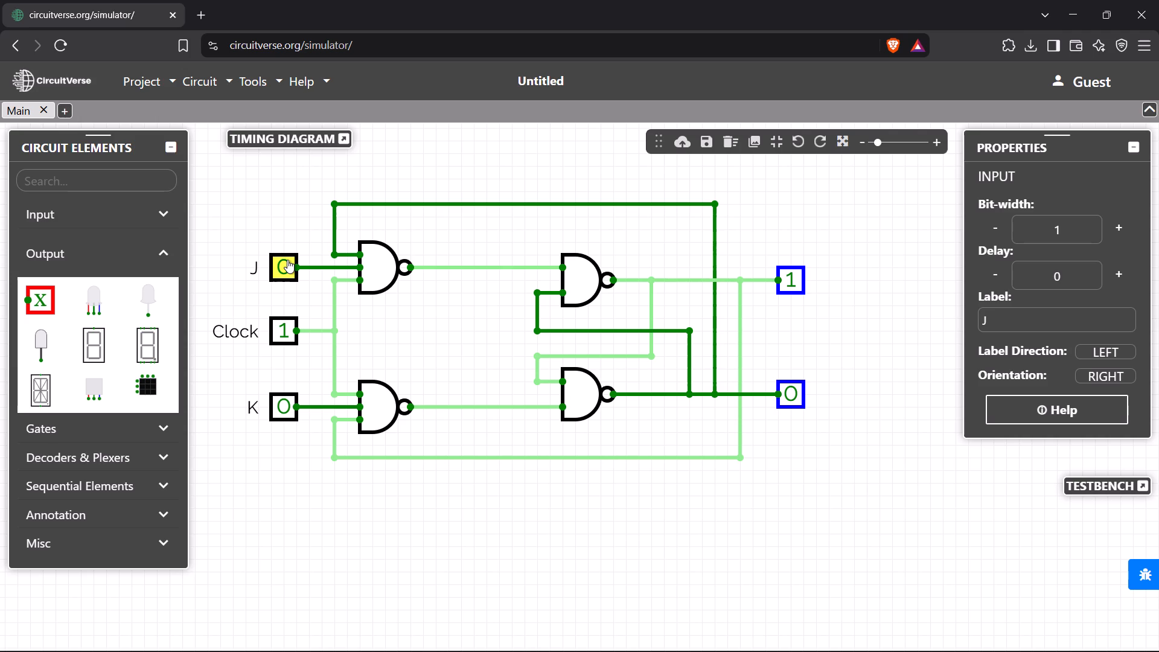
pyautogui.click(287, 260)
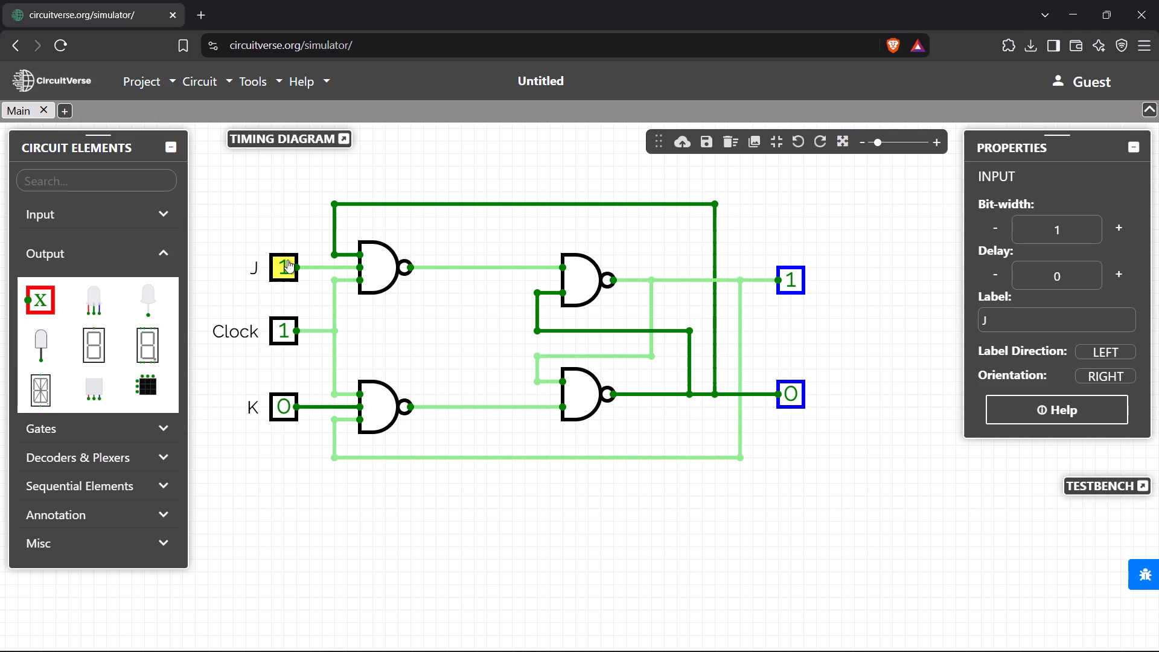
pyautogui.click(287, 260)
pyautogui.click(284, 403)
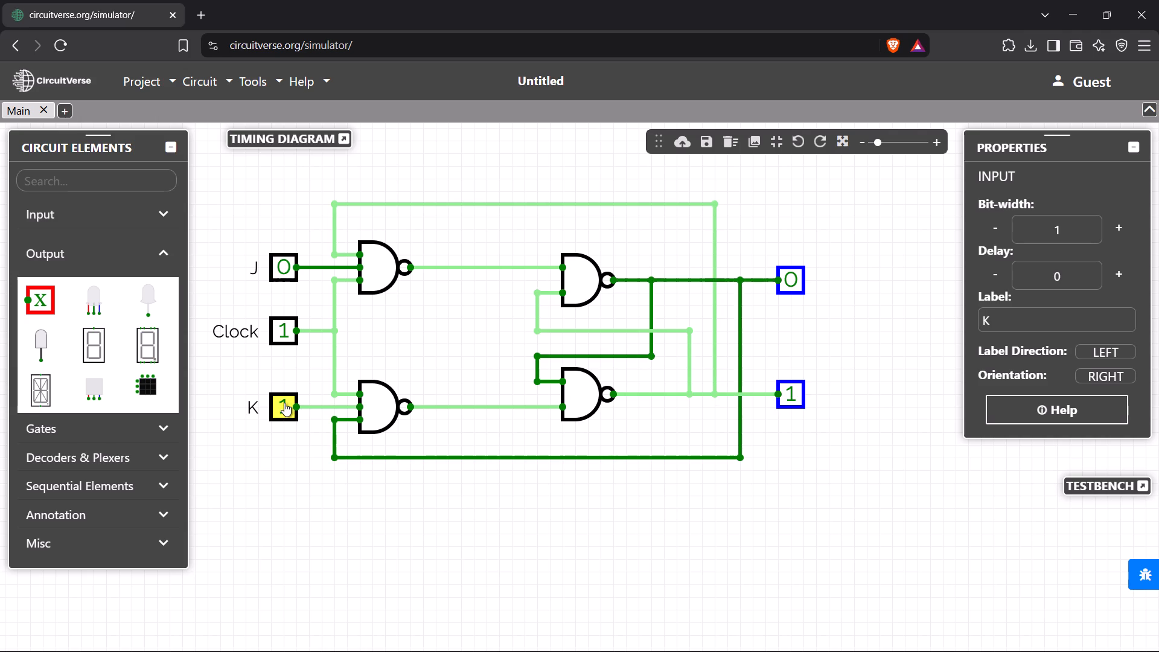
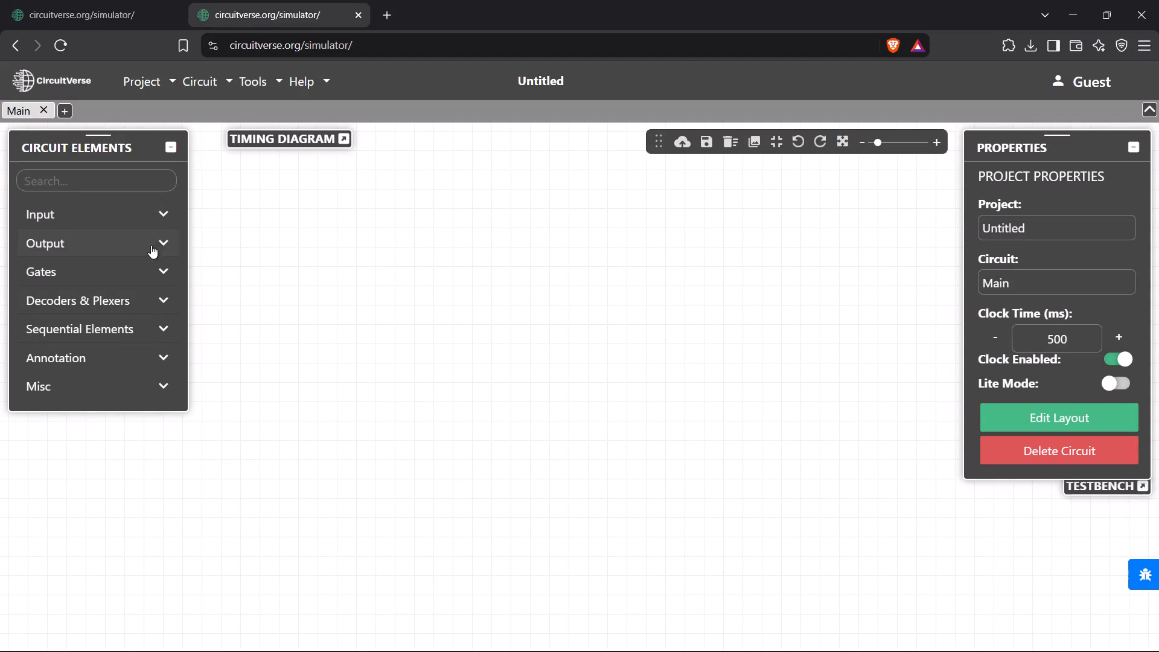
# Place two NAND gates on the blank canvas, one directly below the other with a wide gap between them.
pyautogui.click(144, 273)
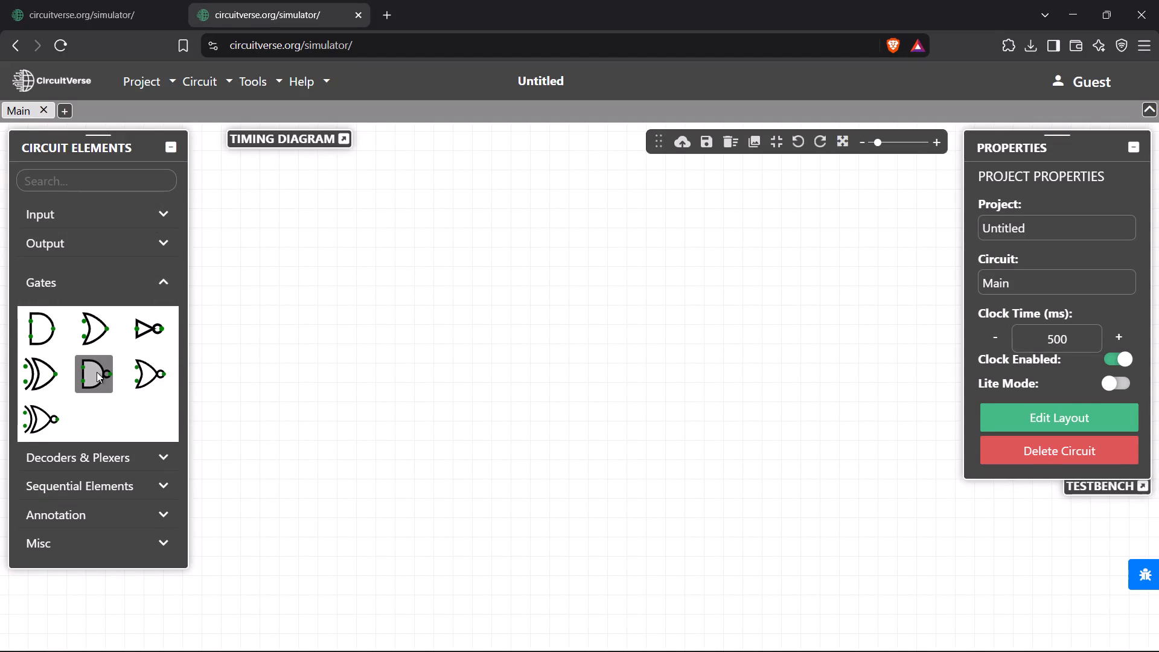
pyautogui.click(97, 372)
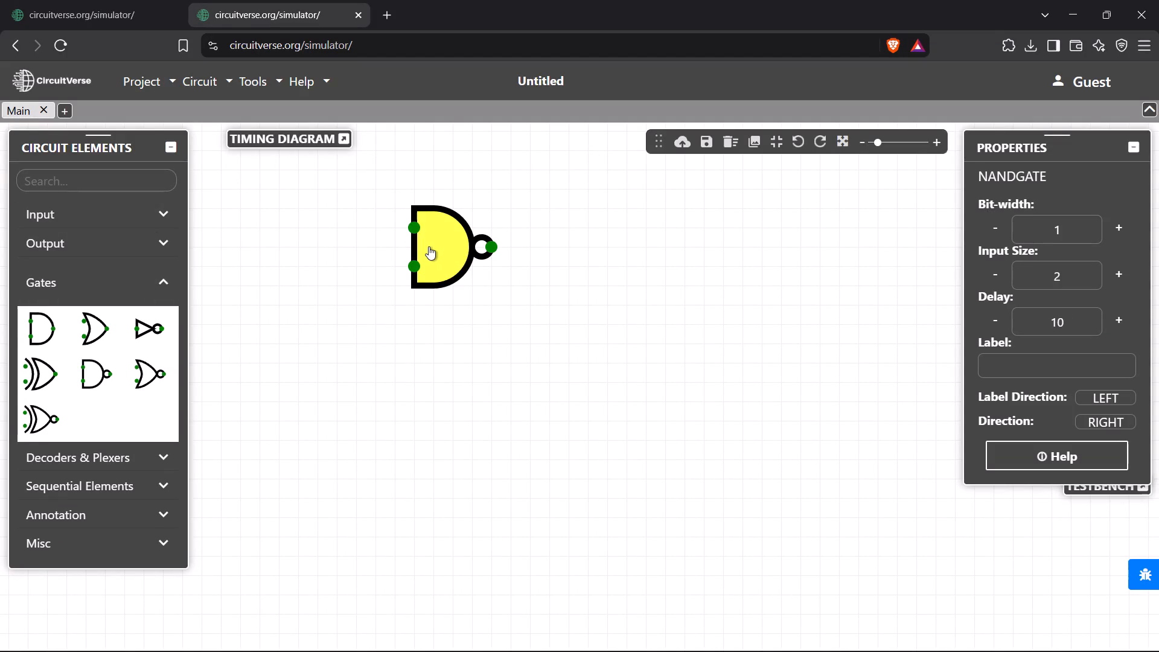
pyautogui.click(429, 246)
pyautogui.click(99, 369)
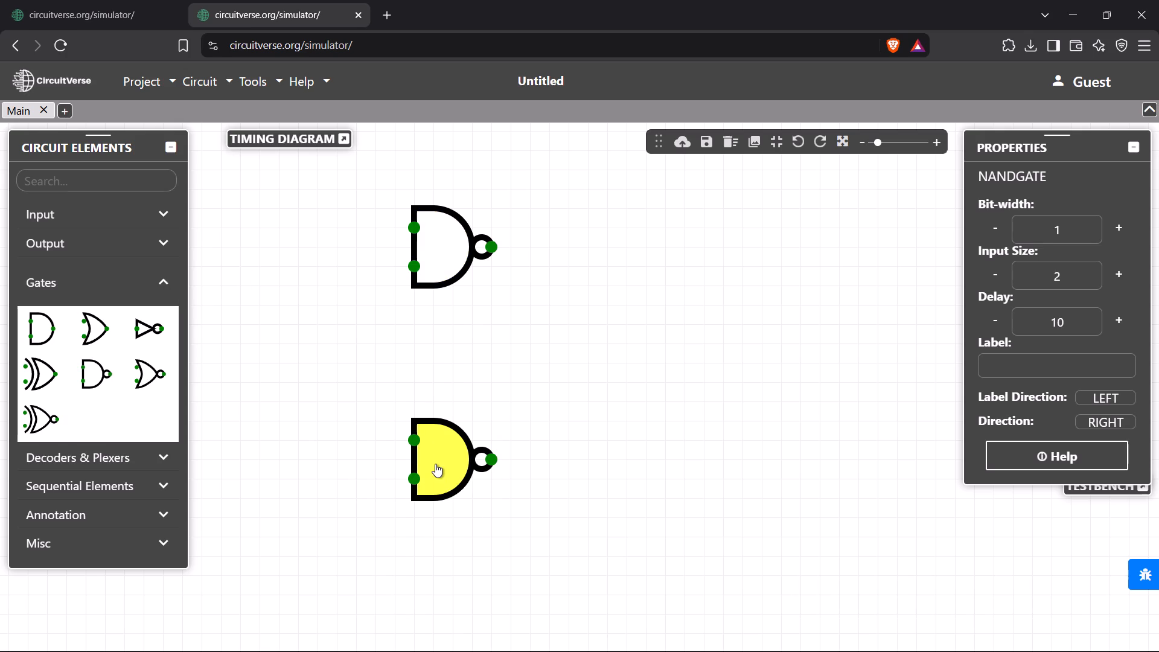
pyautogui.click(436, 464)
# Wire the lower NAND gate's top input to the upper NAND gate's bottom input with a vertical run left of the gates.
pyautogui.moveTo(414, 438); pyautogui.dragTo(375, 277)
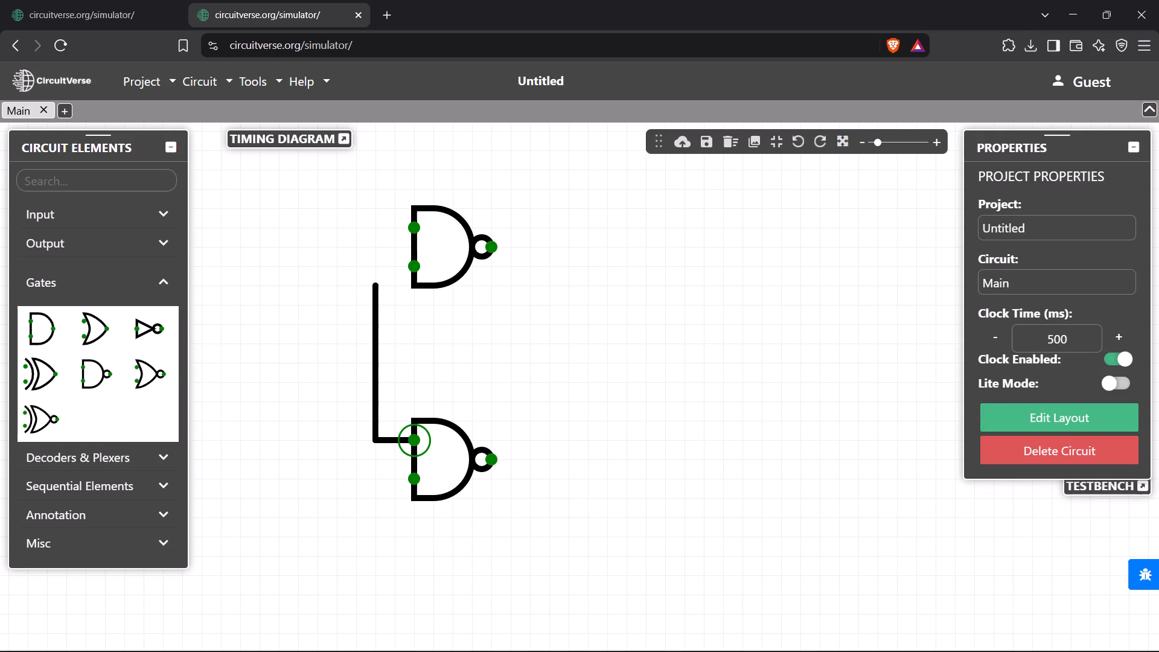
pyautogui.moveTo(375, 277); pyautogui.dragTo(380, 274)
pyautogui.click(380, 274)
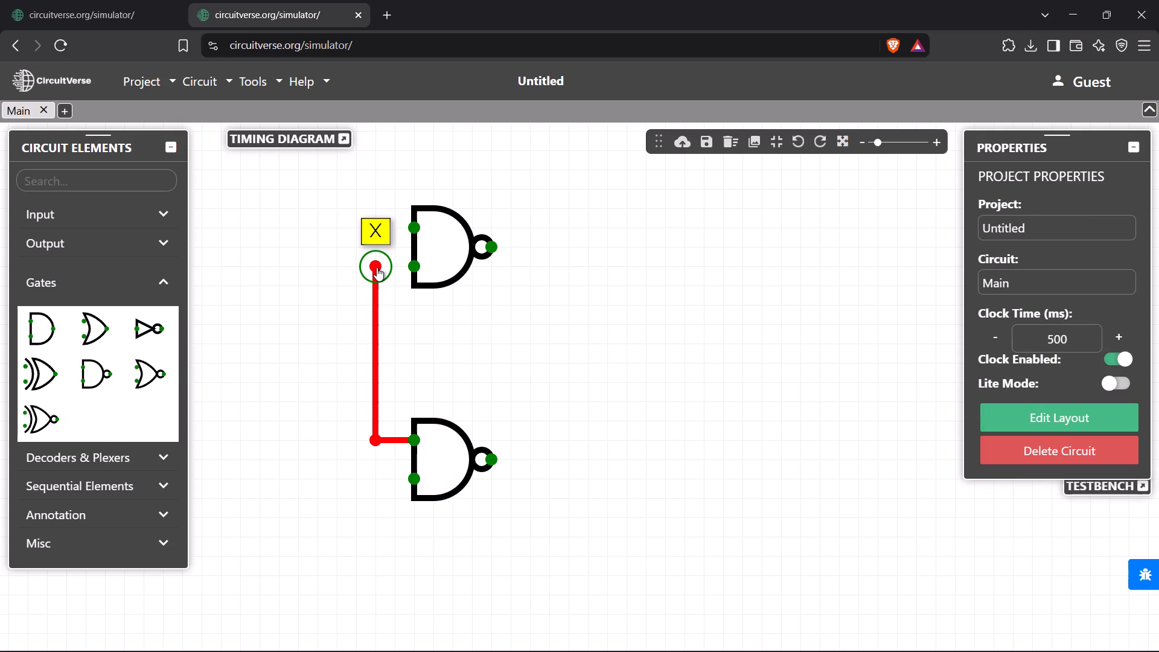
pyautogui.moveTo(377, 267); pyautogui.dragTo(415, 266)
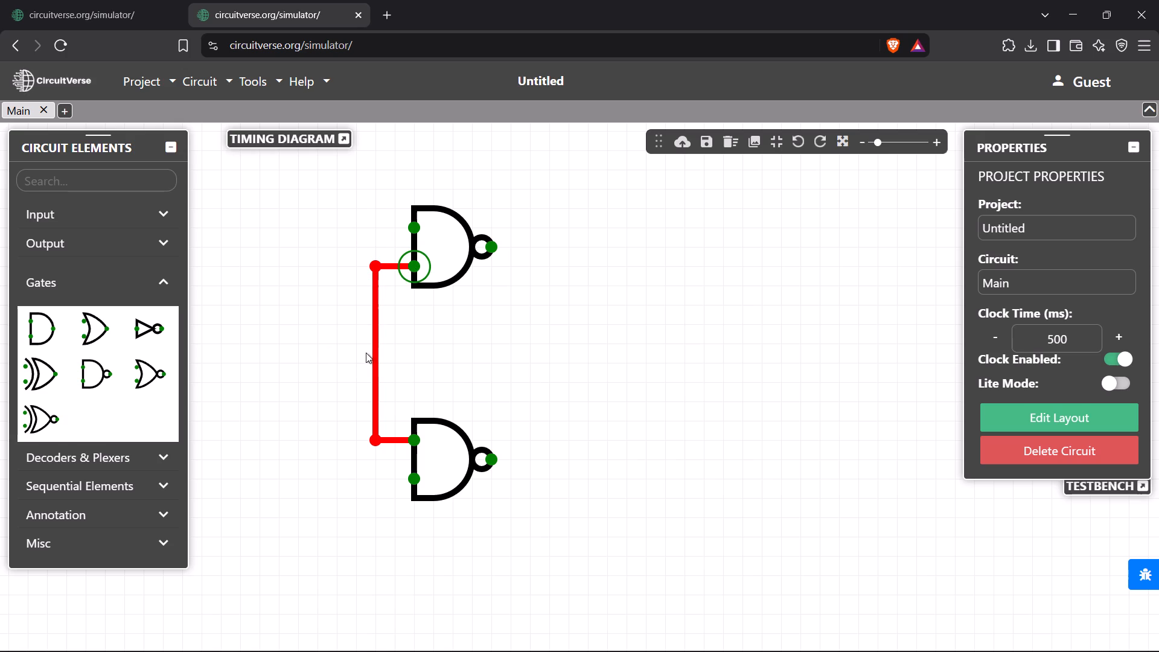
pyautogui.click(374, 351)
# Shift the lower NAND gate slightly down and draw an open lead leftward from the middle of the vertical wire.
pyautogui.moveTo(439, 458); pyautogui.dragTo(439, 471)
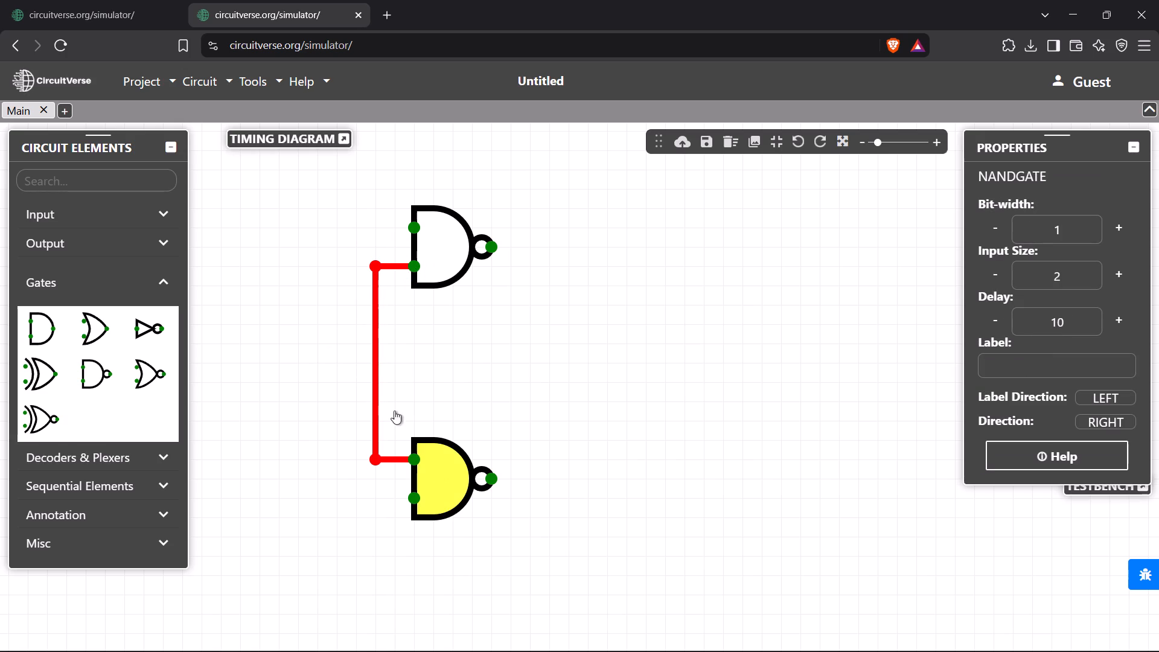
pyautogui.moveTo(376, 362); pyautogui.dragTo(340, 368)
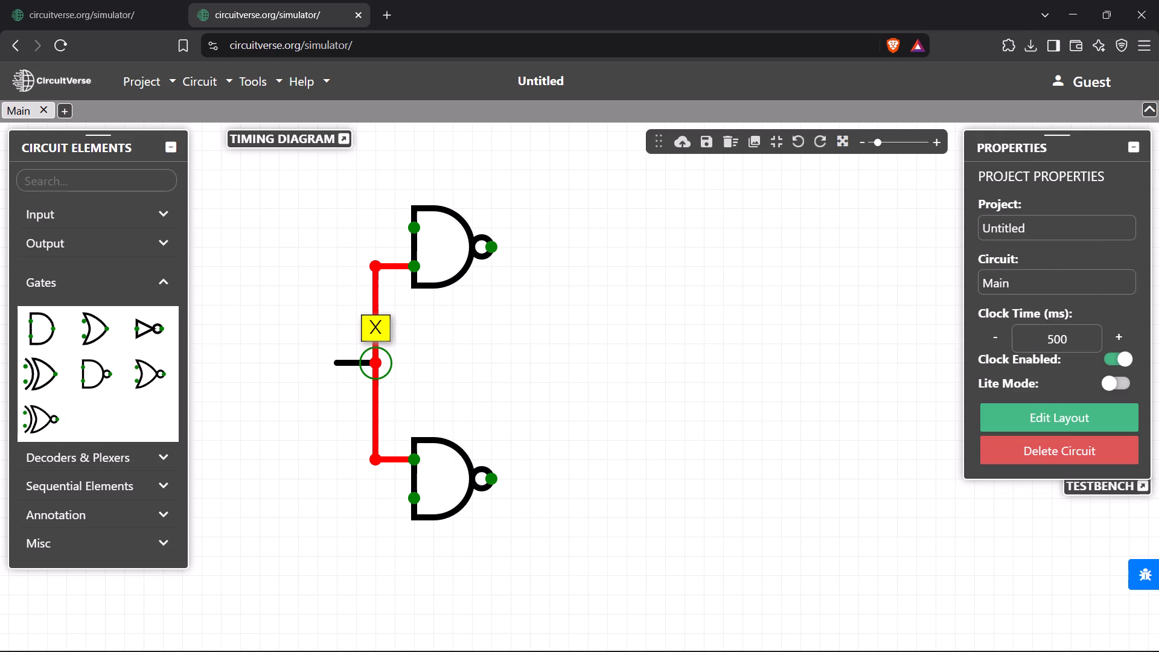
pyautogui.moveTo(340, 368); pyautogui.dragTo(304, 364)
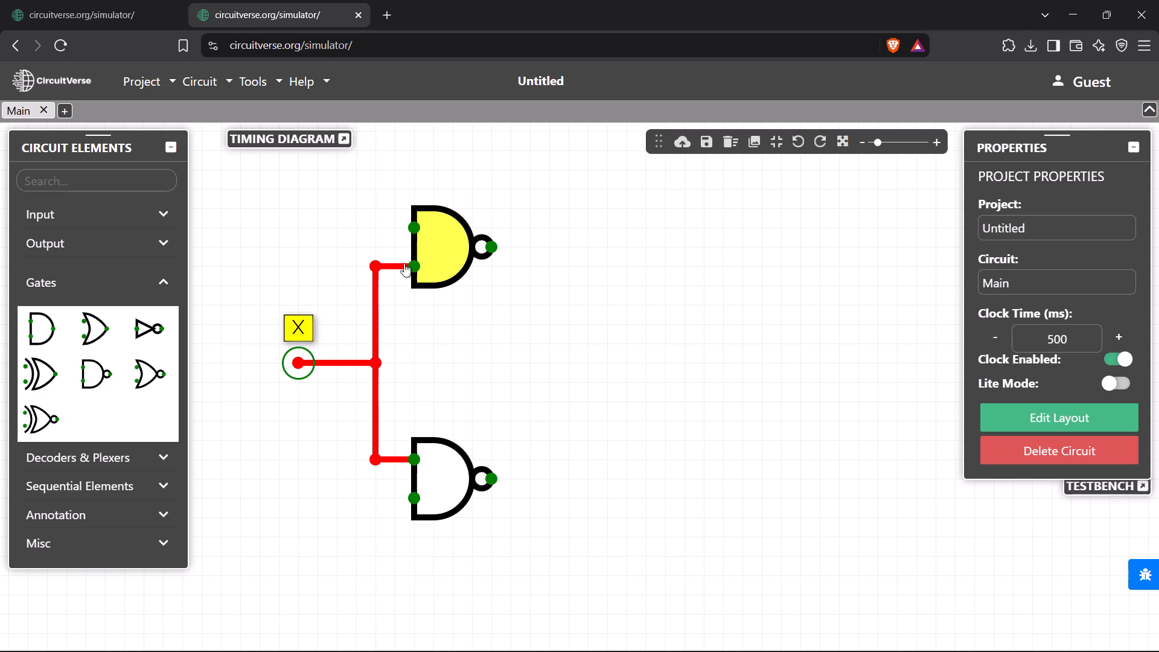
# Set the input size of both the upper and the lower NAND gate to 3.
pyautogui.click(447, 240)
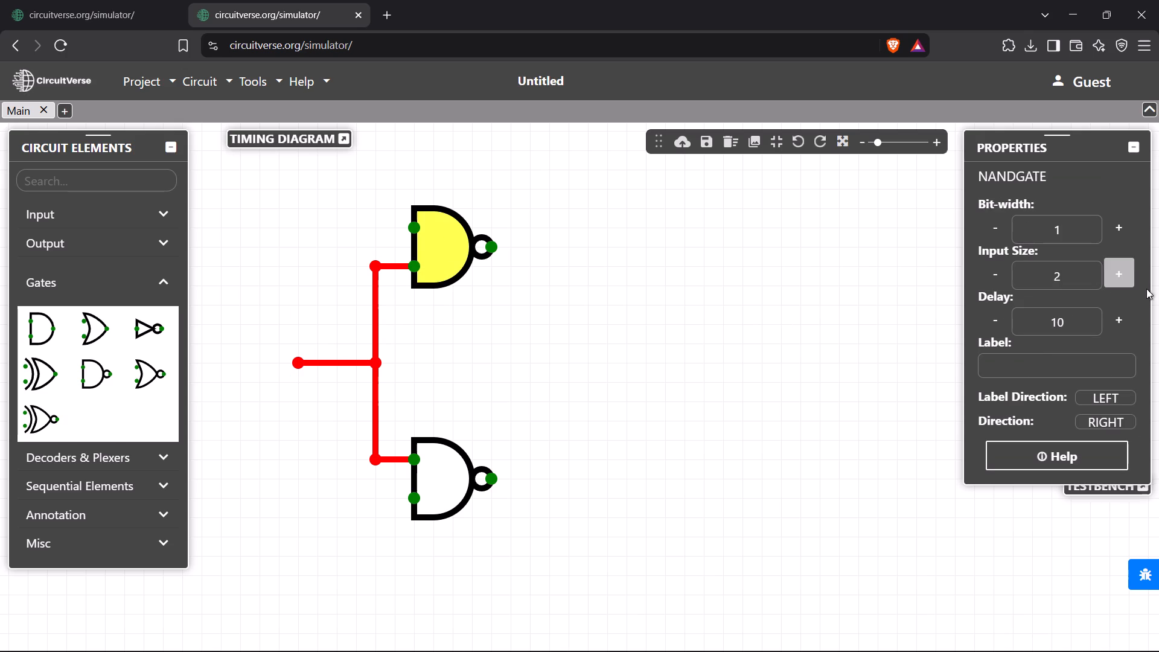
pyautogui.click(1122, 280)
pyautogui.click(439, 488)
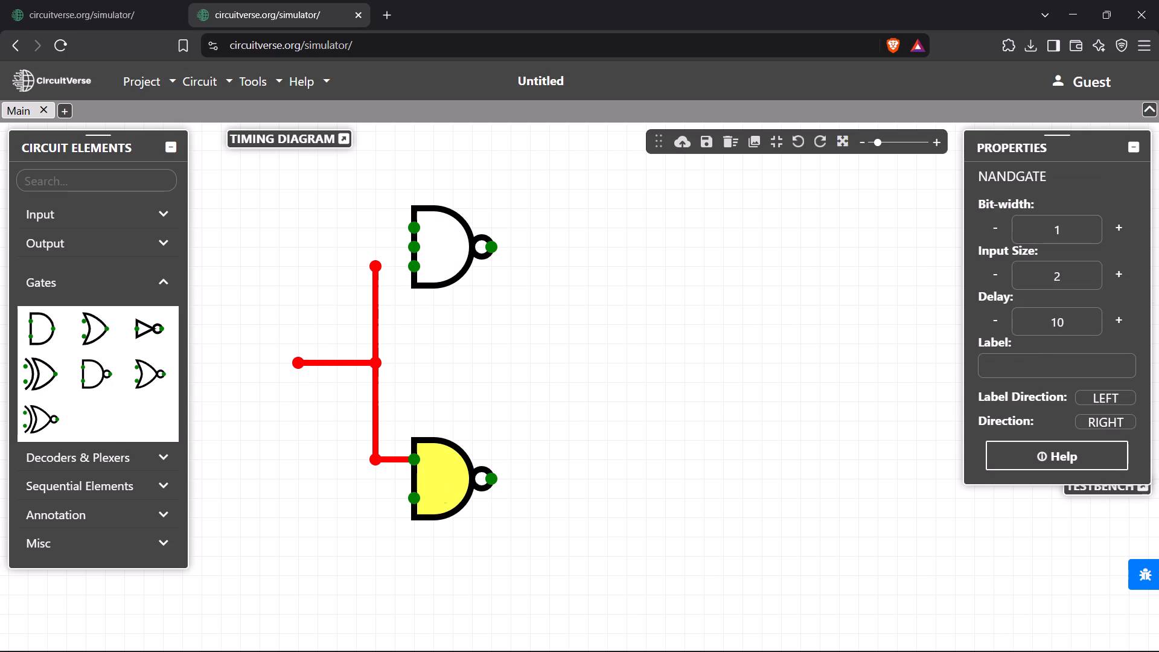
pyautogui.click(1114, 276)
# Reconnect the shared vertical wire to the upper gate's bottom input and the lower gate's top input.
pyautogui.moveTo(376, 265); pyautogui.dragTo(380, 243)
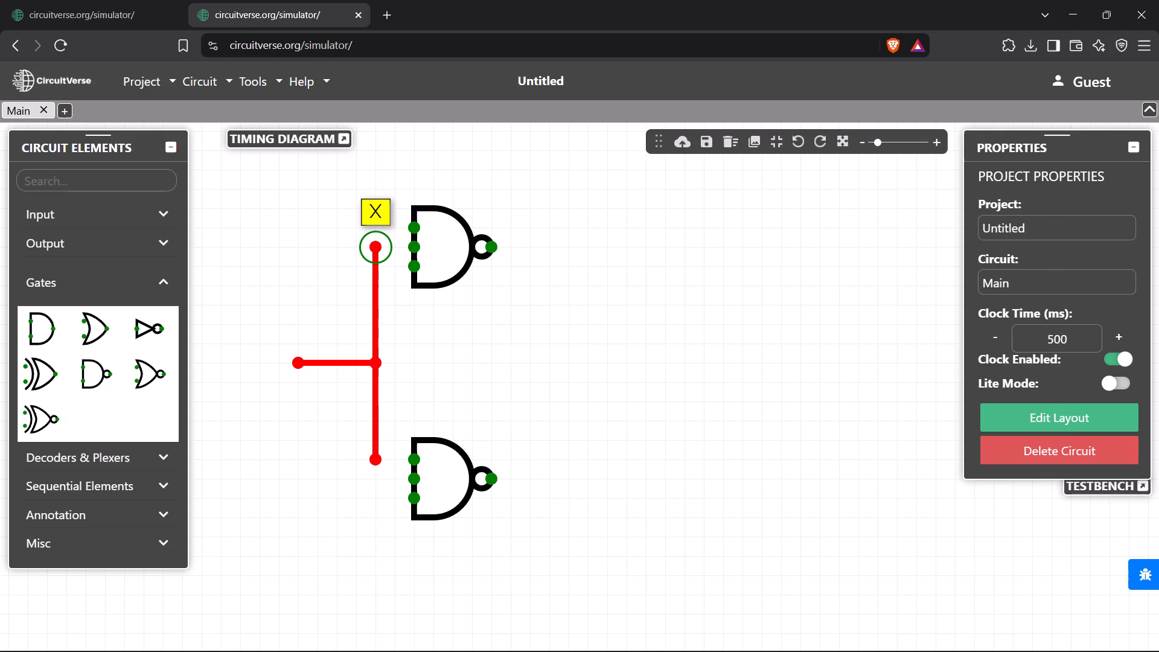
pyautogui.moveTo(380, 243); pyautogui.dragTo(415, 270)
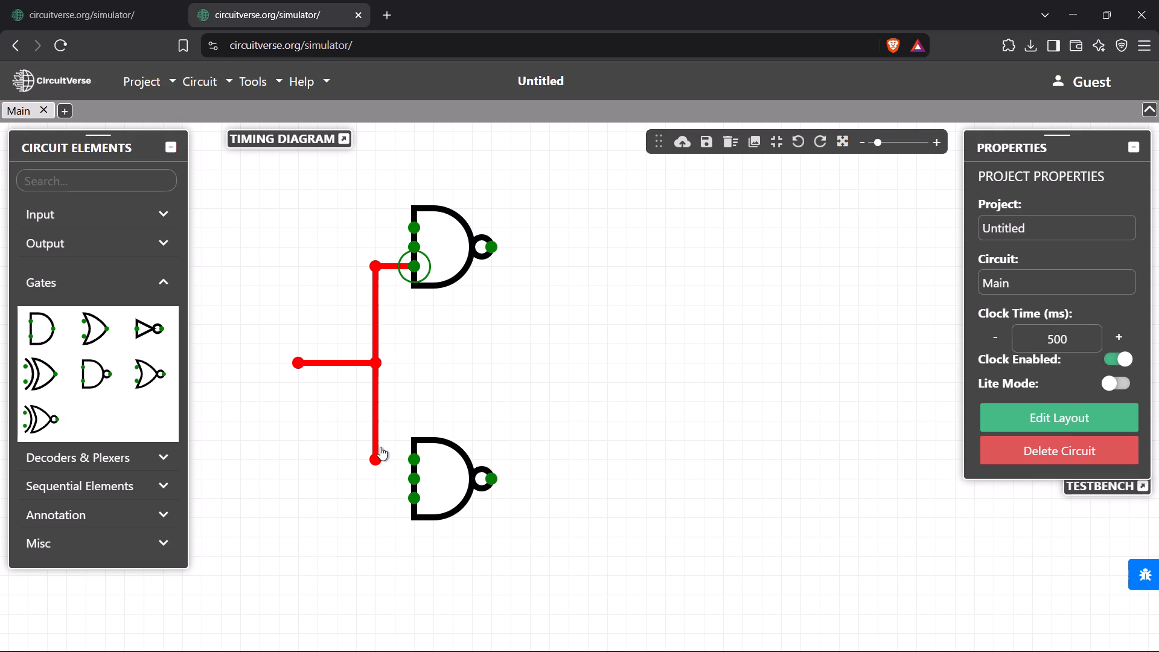
pyautogui.moveTo(381, 458); pyautogui.dragTo(417, 456)
# Join the middle inputs of both NAND gates with a second vertical wire left of the first one.
pyautogui.moveTo(412, 246); pyautogui.dragTo(318, 252)
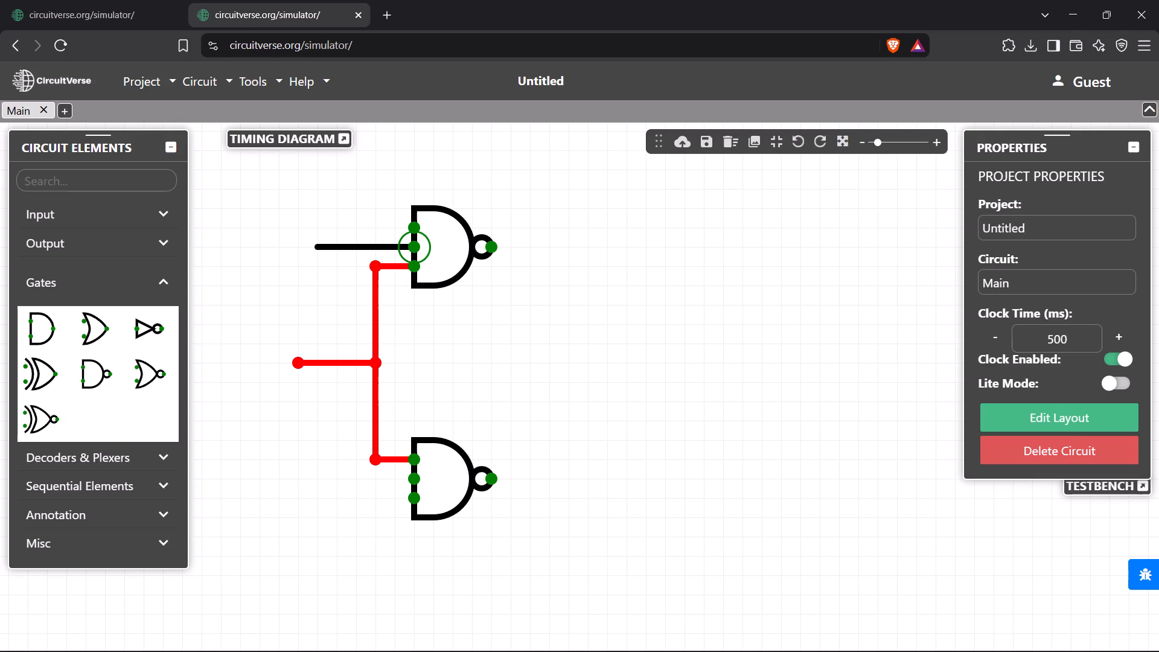
pyautogui.moveTo(318, 252); pyautogui.dragTo(325, 287)
pyautogui.moveTo(325, 287); pyautogui.dragTo(327, 293)
pyautogui.moveTo(327, 293); pyautogui.dragTo(332, 478)
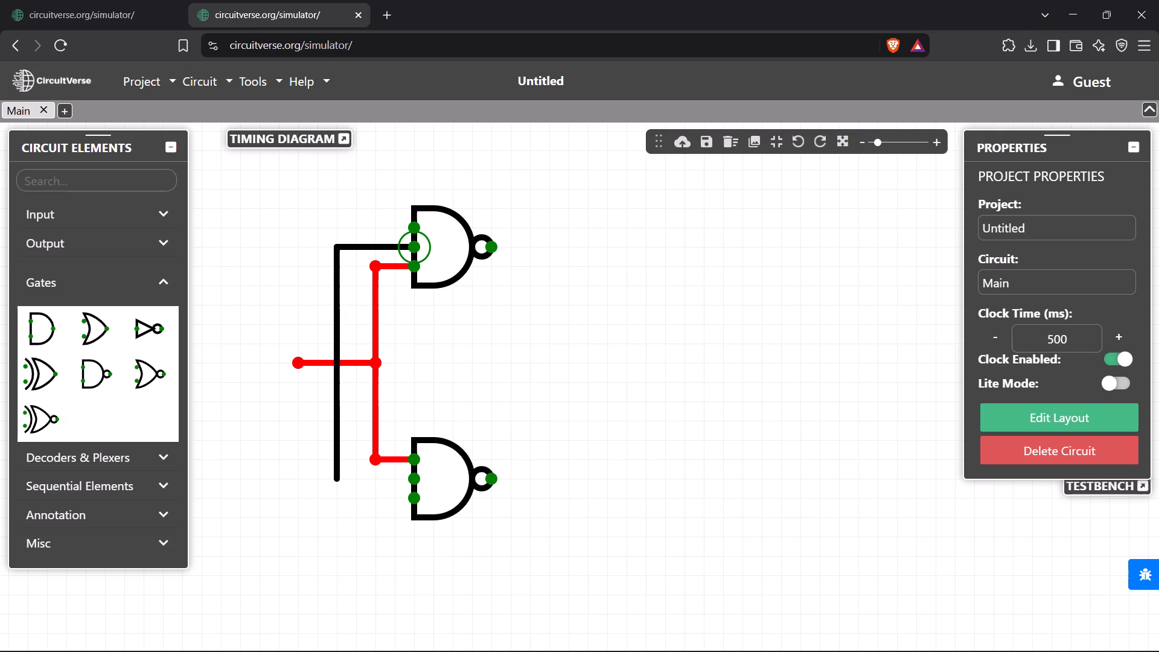
pyautogui.moveTo(332, 478); pyautogui.dragTo(333, 479)
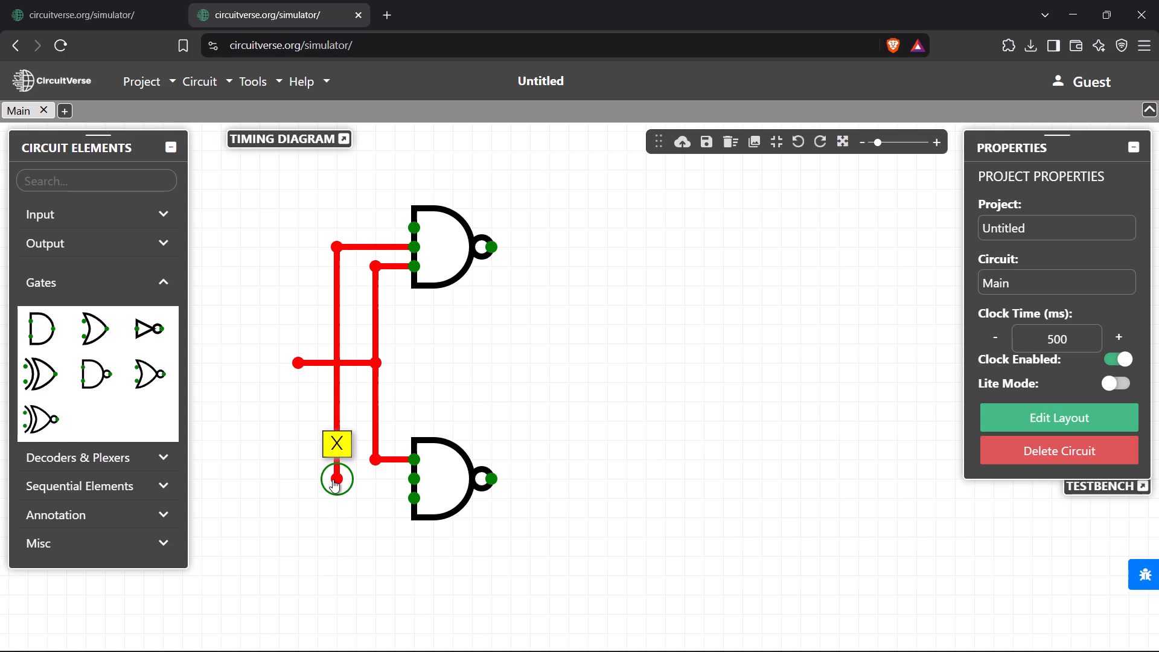
pyautogui.moveTo(340, 473); pyautogui.dragTo(408, 473)
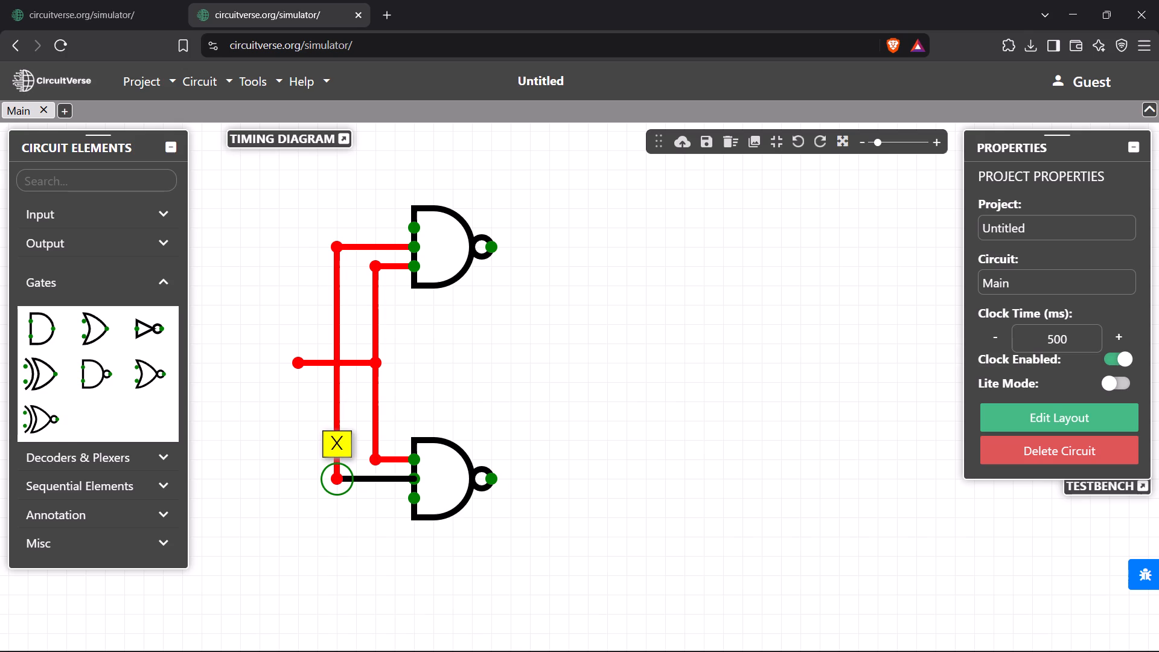
pyautogui.moveTo(408, 473); pyautogui.dragTo(413, 478)
pyautogui.click(413, 478)
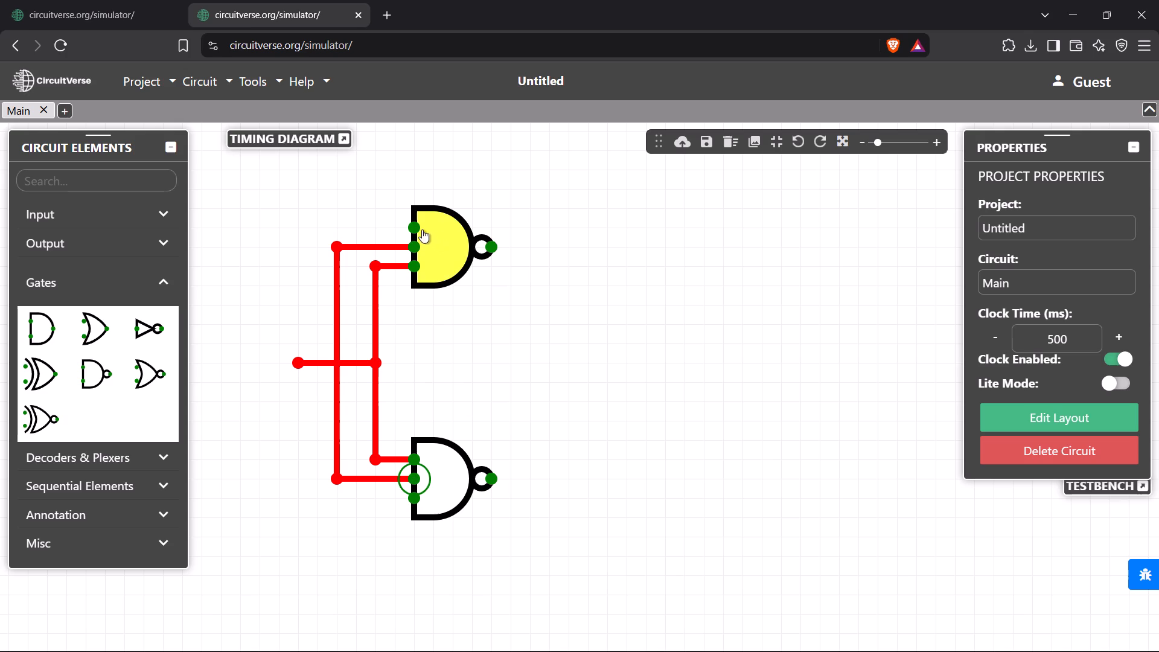
# Run a wire from the upper gate's top input up and rightward above the gate, leaving its end open past the gate's output.
pyautogui.moveTo(409, 224); pyautogui.dragTo(385, 168)
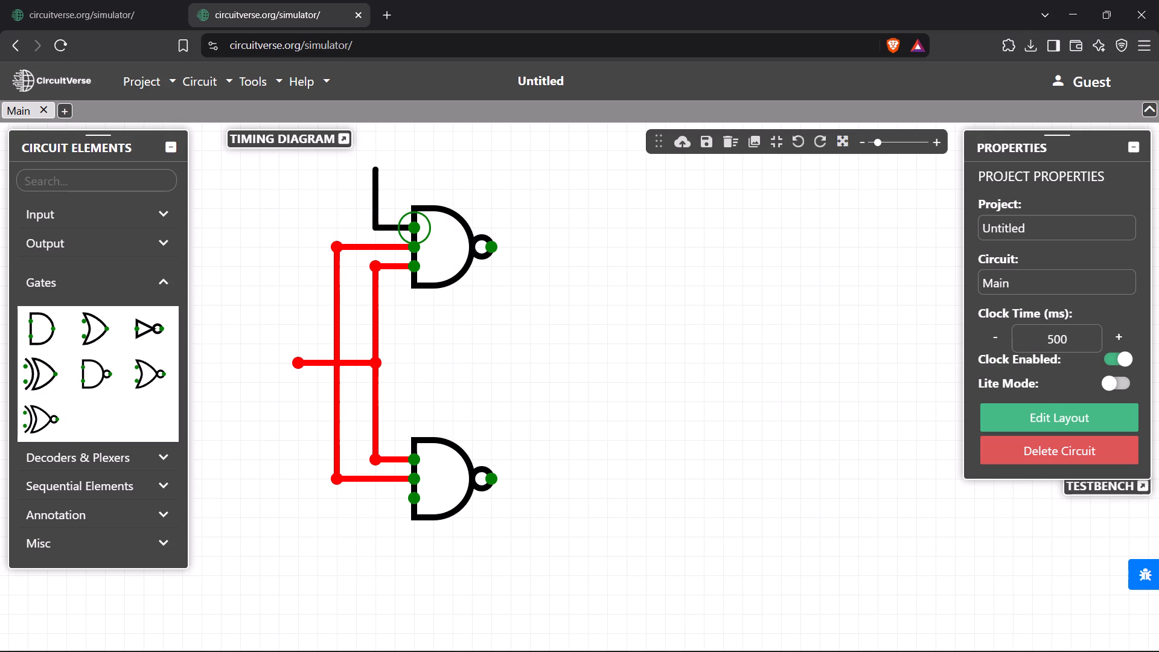
pyautogui.moveTo(385, 168); pyautogui.dragTo(379, 169)
pyautogui.moveTo(379, 169); pyautogui.dragTo(596, 178)
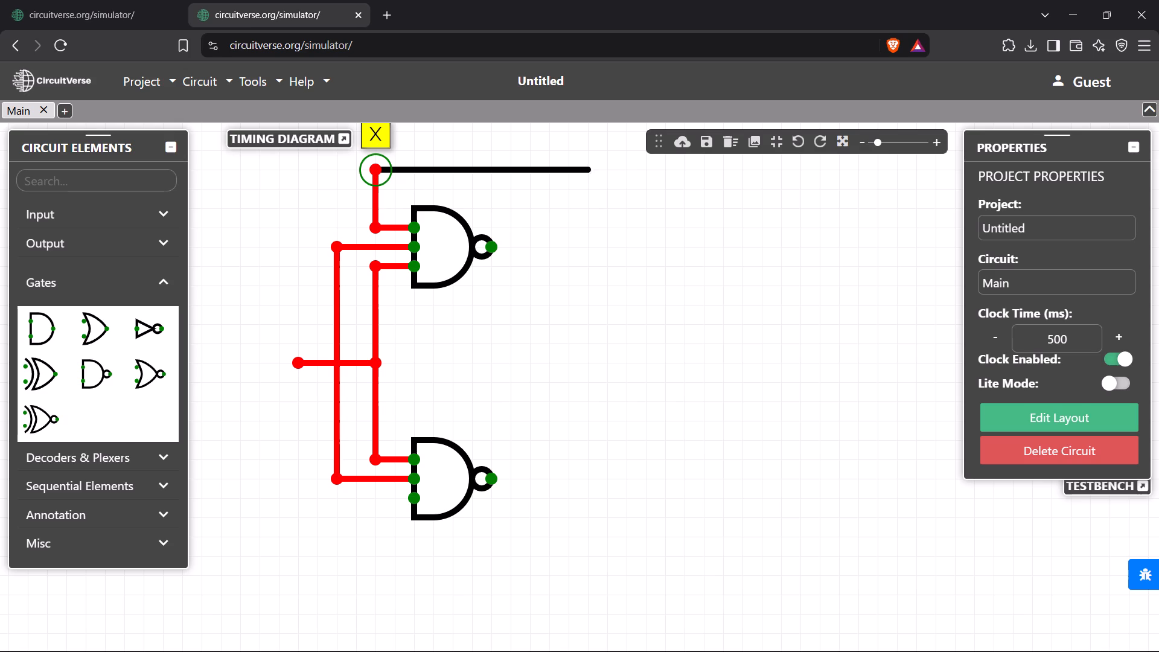
pyautogui.moveTo(596, 178); pyautogui.dragTo(615, 178)
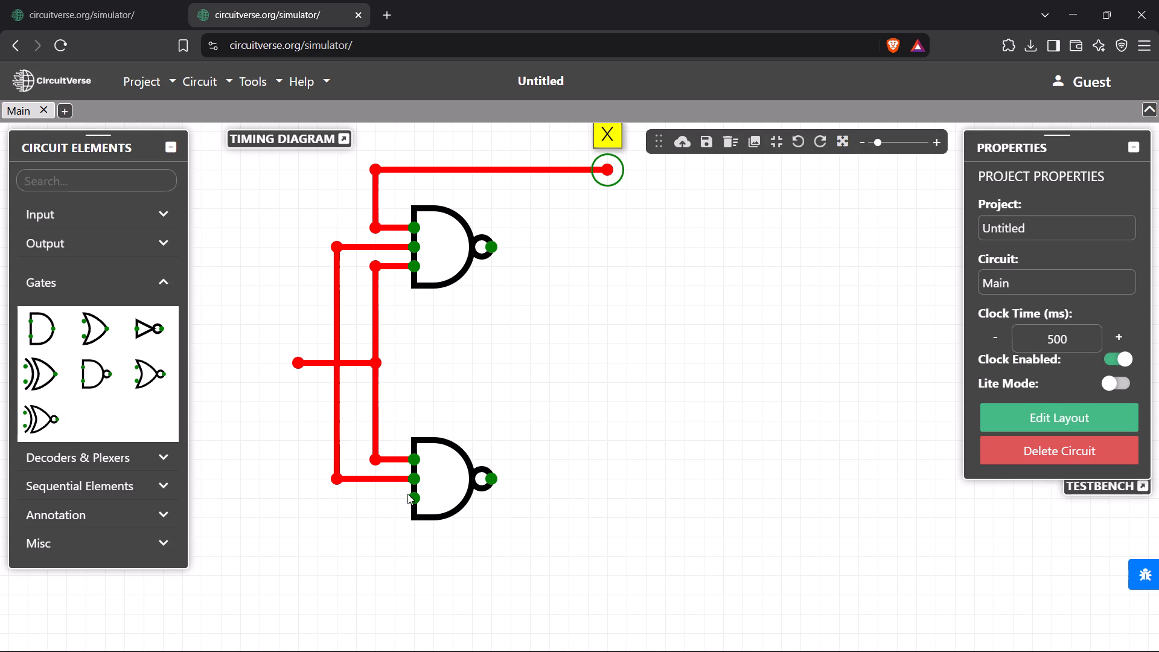
# Run a wire from the lower NAND gate's bottom input down and rightward beneath the gate, leaving its end open past the gate's output.
pyautogui.moveTo(416, 496); pyautogui.dragTo(435, 538)
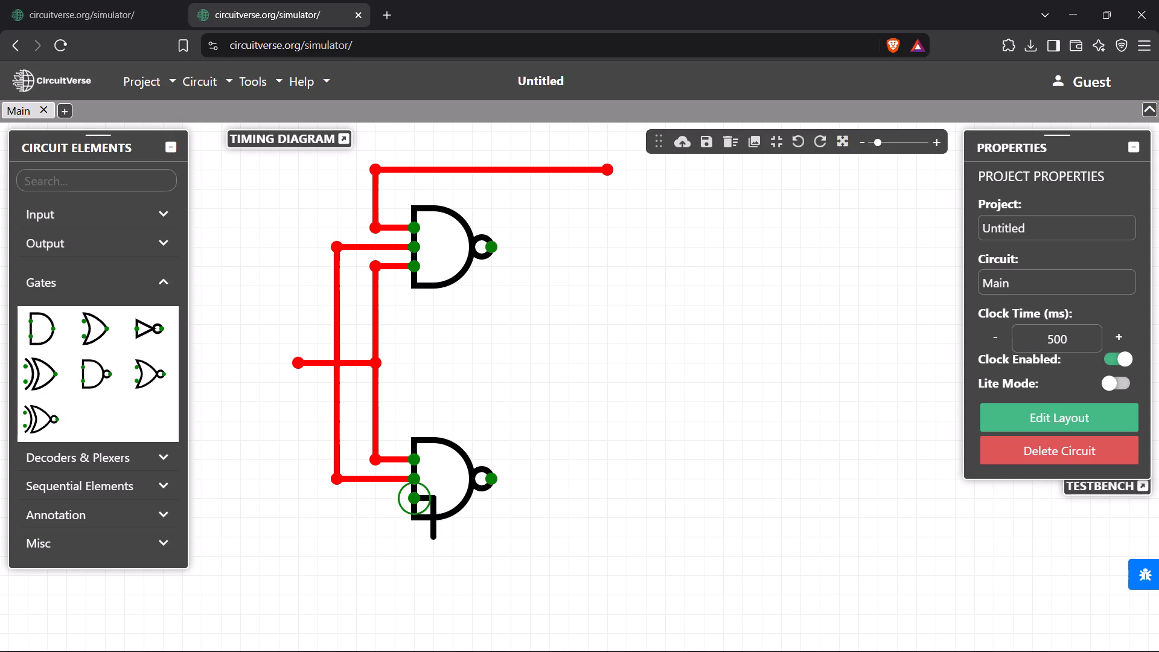
pyautogui.moveTo(435, 538); pyautogui.dragTo(363, 549)
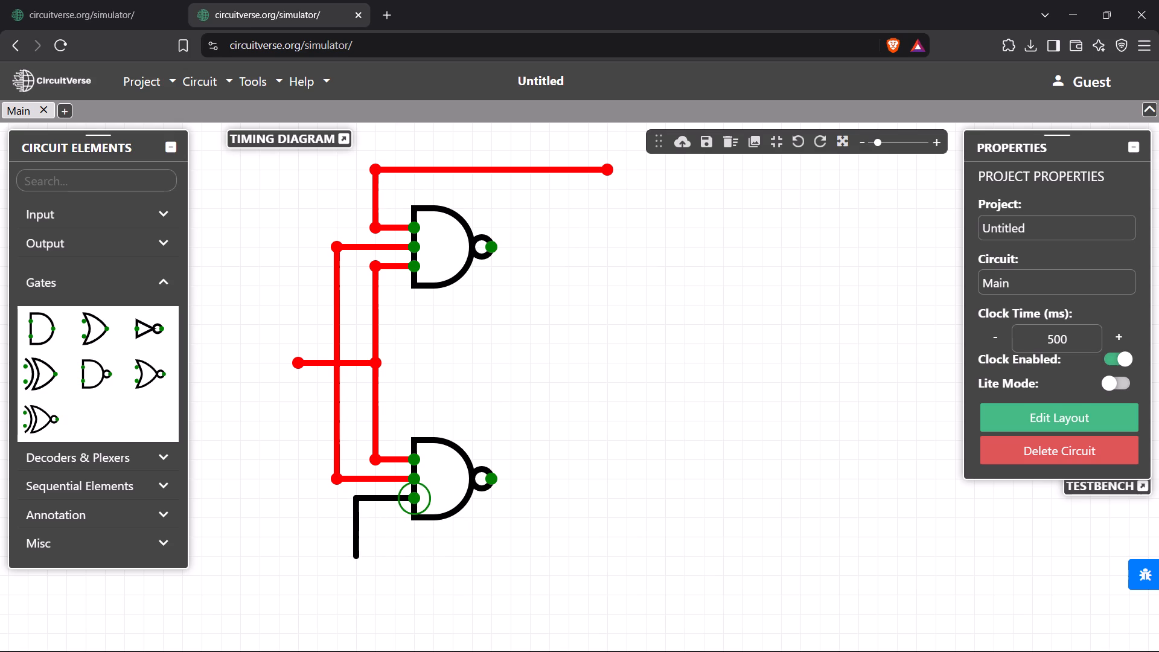
pyautogui.moveTo(363, 549); pyautogui.dragTo(365, 552)
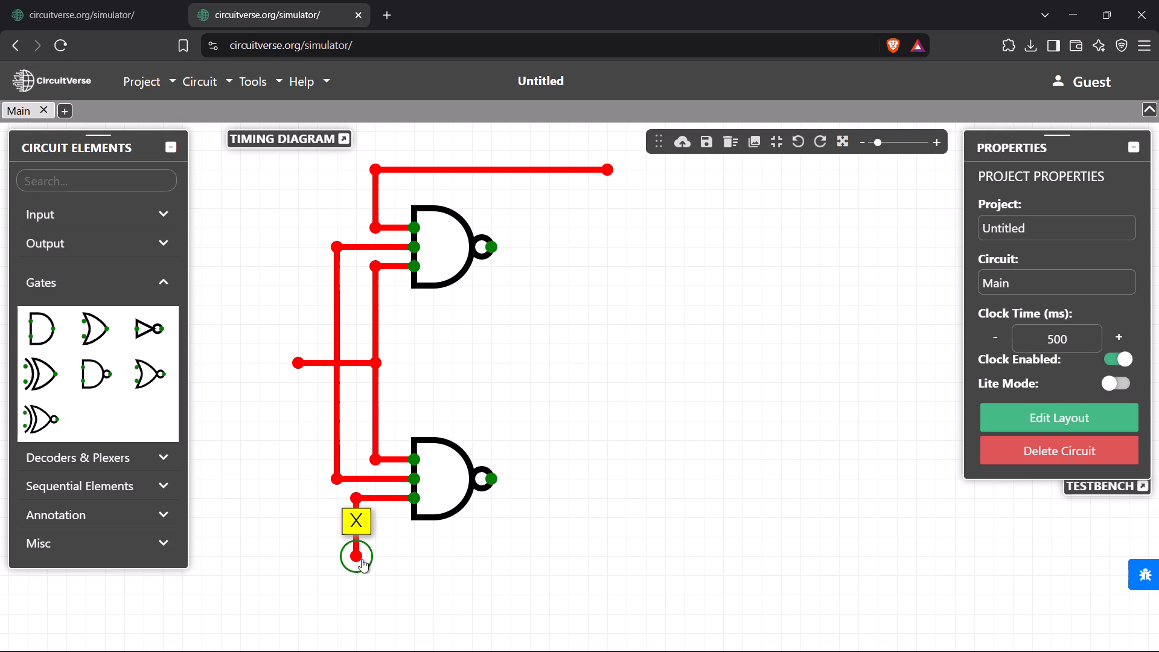
pyautogui.click(359, 560)
pyautogui.moveTo(356, 493); pyautogui.dragTo(370, 495)
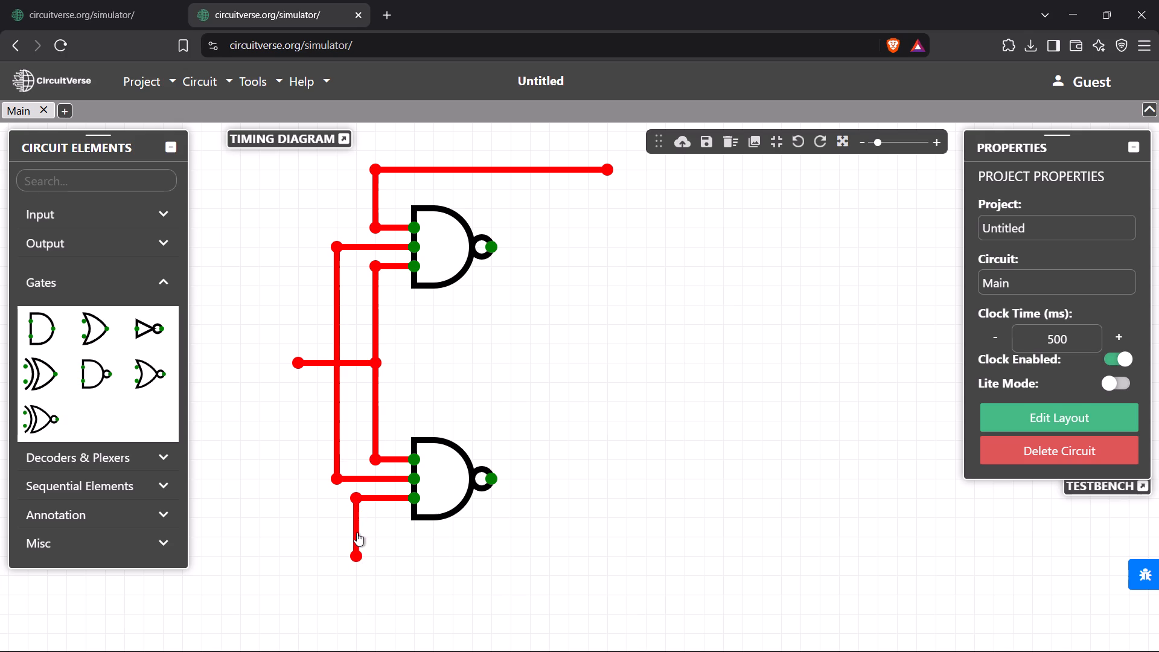
pyautogui.click(356, 537)
pyautogui.press('Delete')
pyautogui.moveTo(356, 496); pyautogui.dragTo(370, 494)
pyautogui.moveTo(370, 494); pyautogui.dragTo(375, 549)
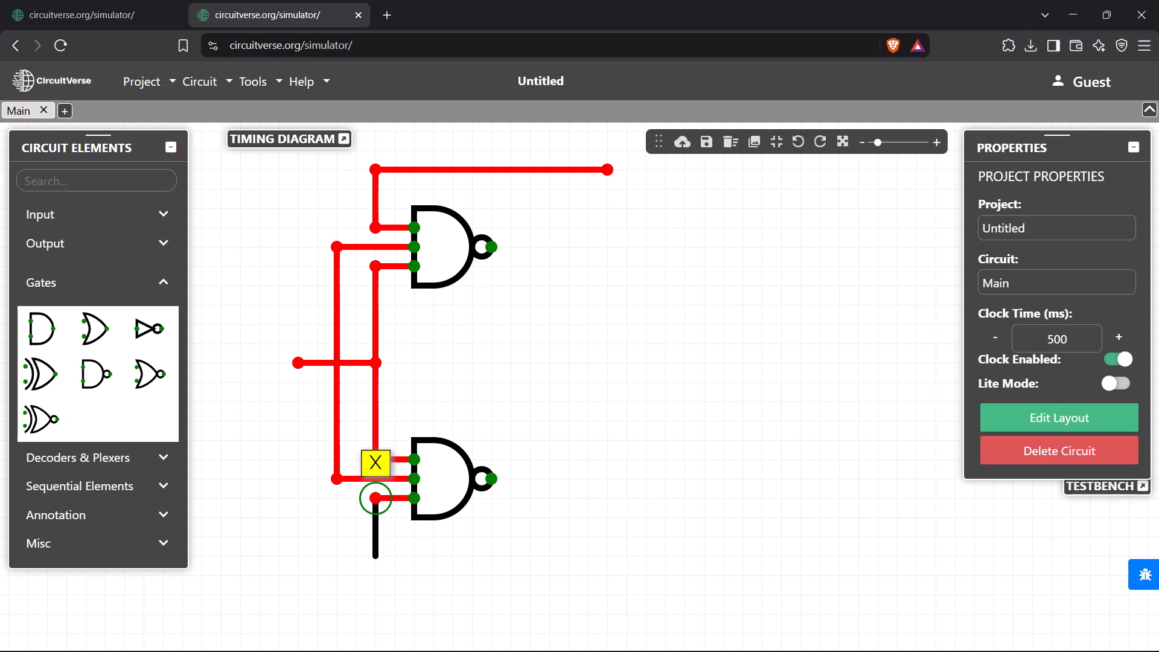
pyautogui.moveTo(375, 549); pyautogui.dragTo(589, 546)
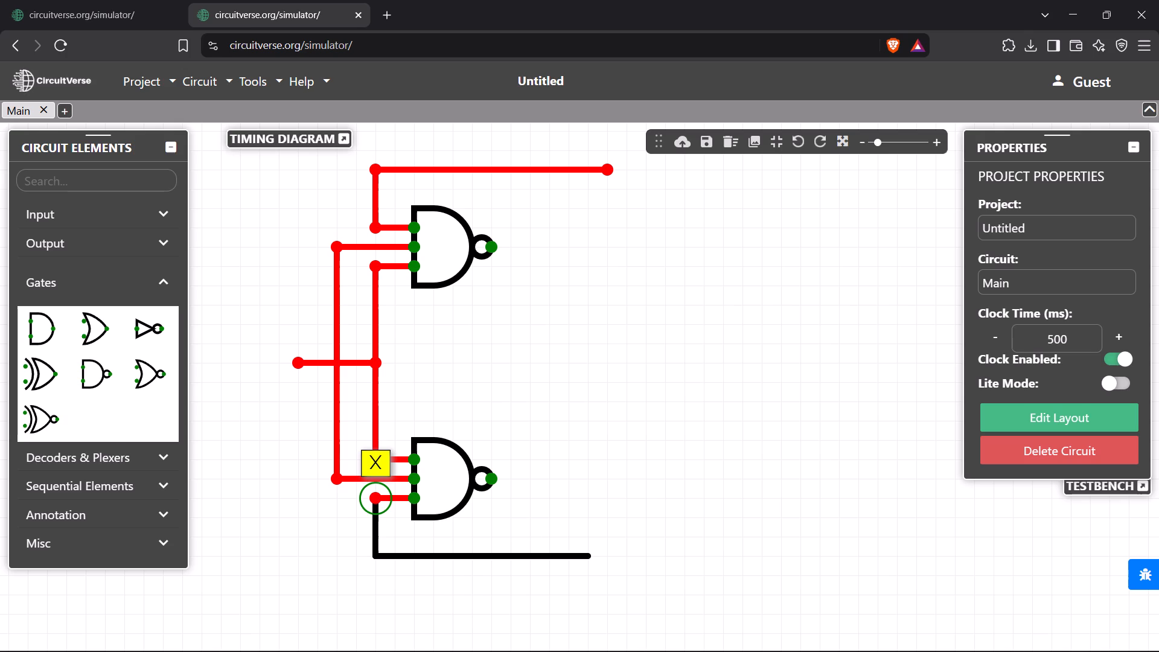
pyautogui.moveTo(589, 546); pyautogui.dragTo(603, 547)
pyautogui.click(603, 547)
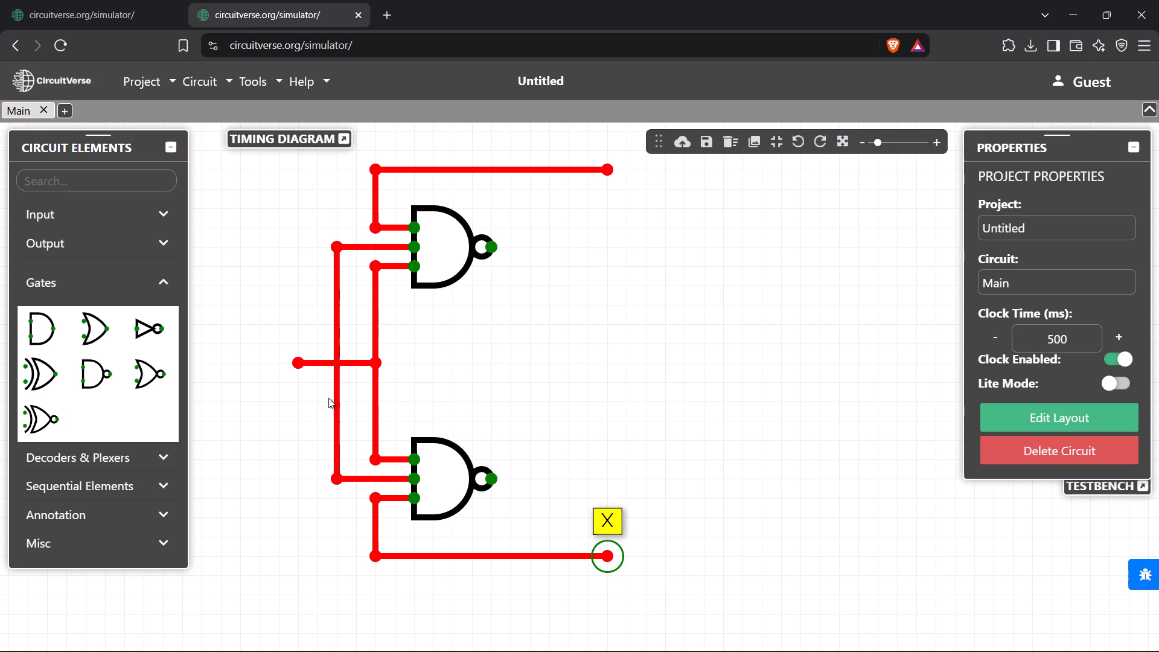
# Place an Input element on the open end of the shared horizontal wire and set it to 1.
pyautogui.click(72, 210)
pyautogui.click(34, 273)
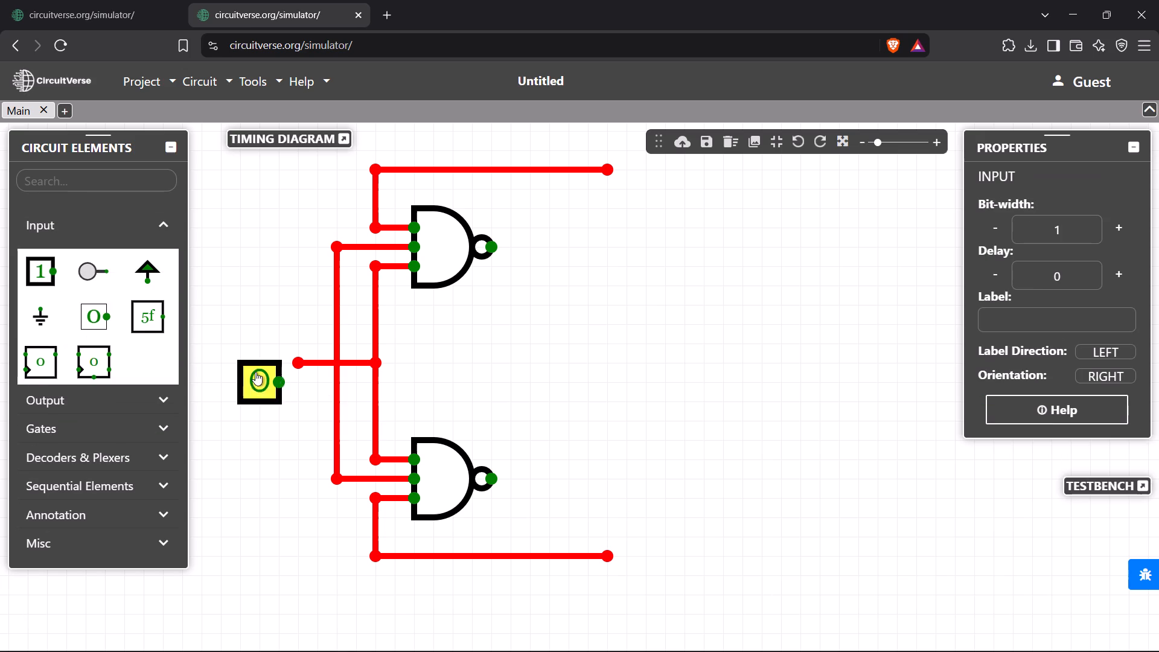
pyautogui.click(276, 363)
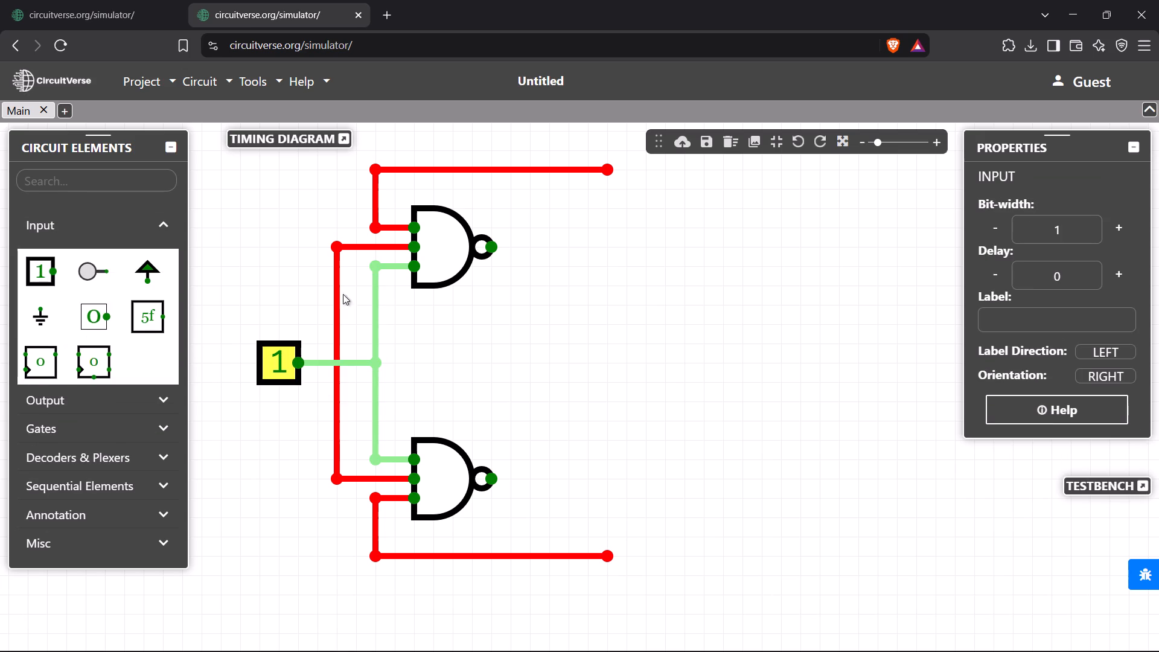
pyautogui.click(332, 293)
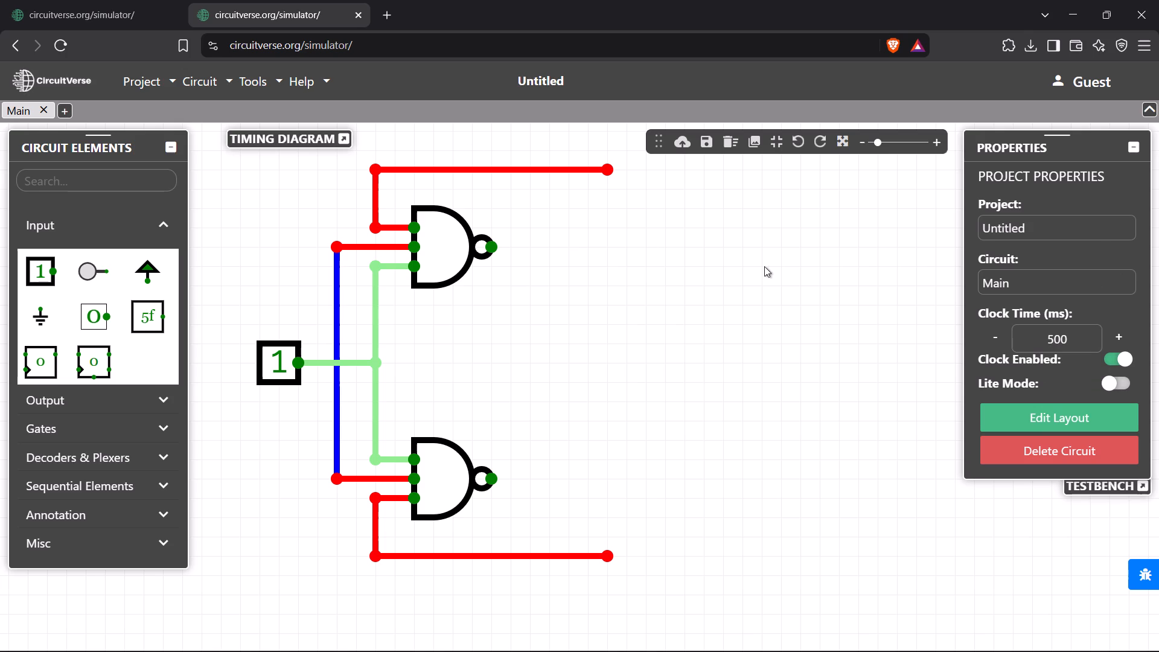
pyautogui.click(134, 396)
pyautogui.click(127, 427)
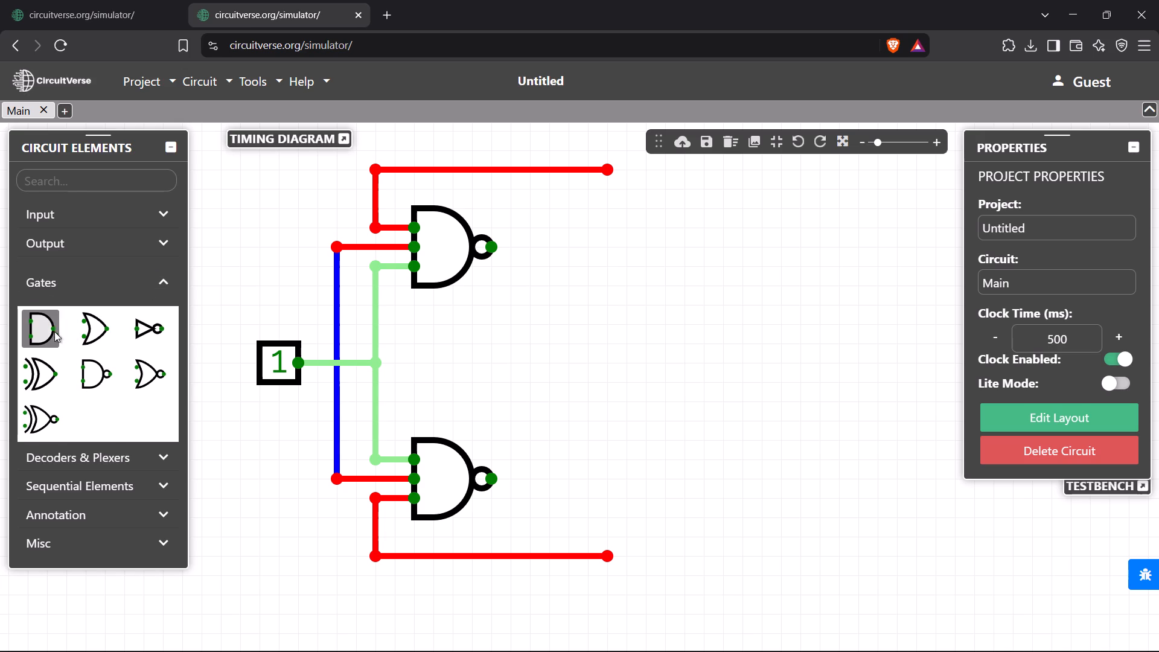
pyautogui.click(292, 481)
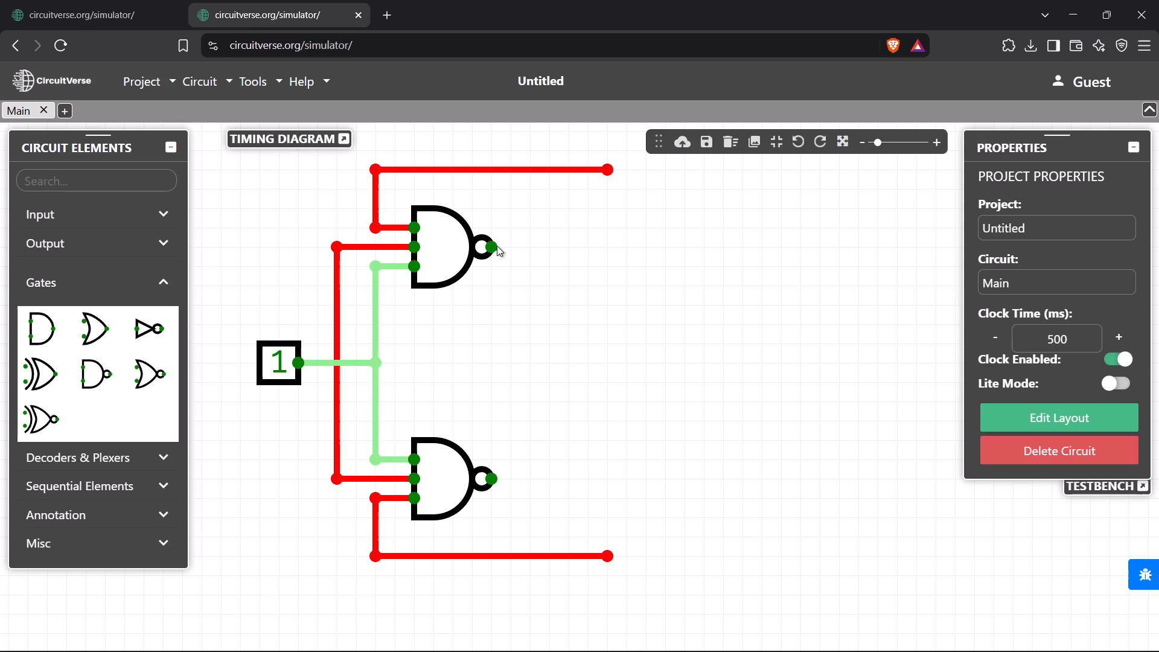
# Run a straight wire rightward from the output of each NAND gate, leaving both ends open at the same horizontal distance.
pyautogui.moveTo(493, 248); pyautogui.dragTo(693, 252)
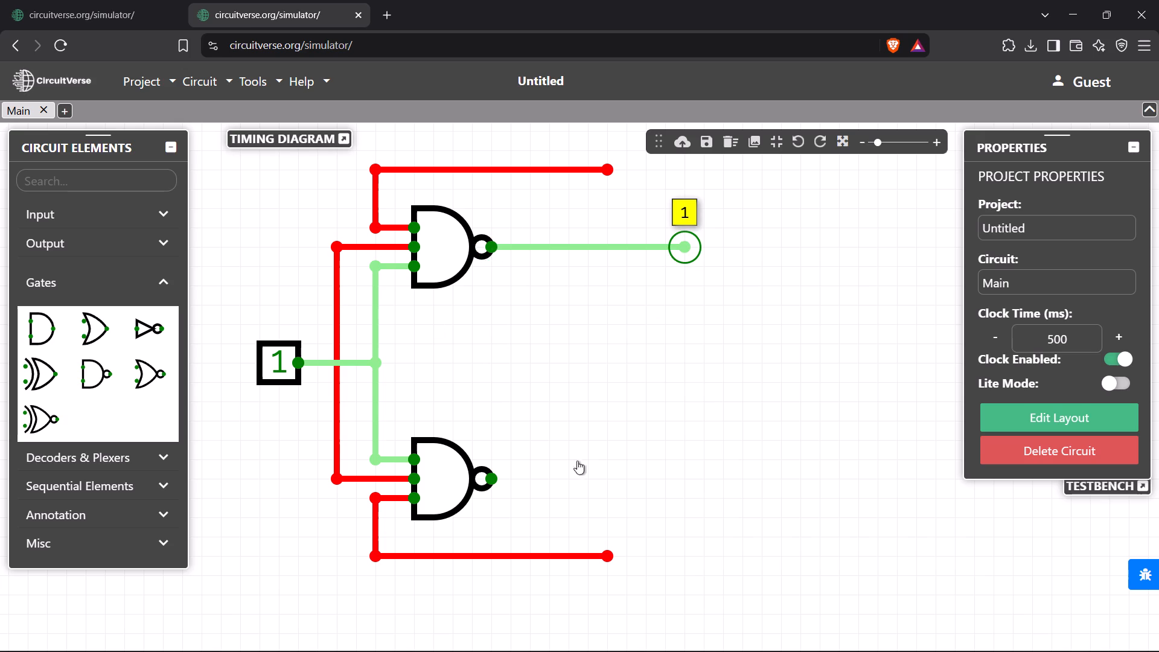
pyautogui.moveTo(492, 476); pyautogui.dragTo(683, 475)
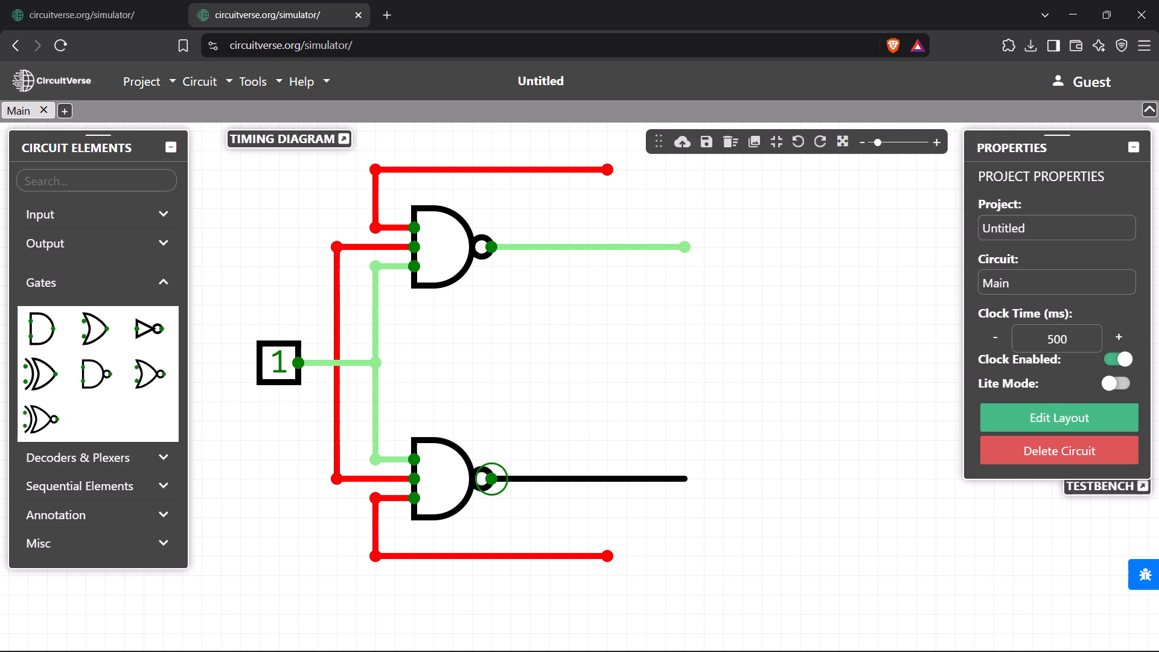
pyautogui.moveTo(683, 475); pyautogui.dragTo(685, 474)
pyautogui.click(685, 474)
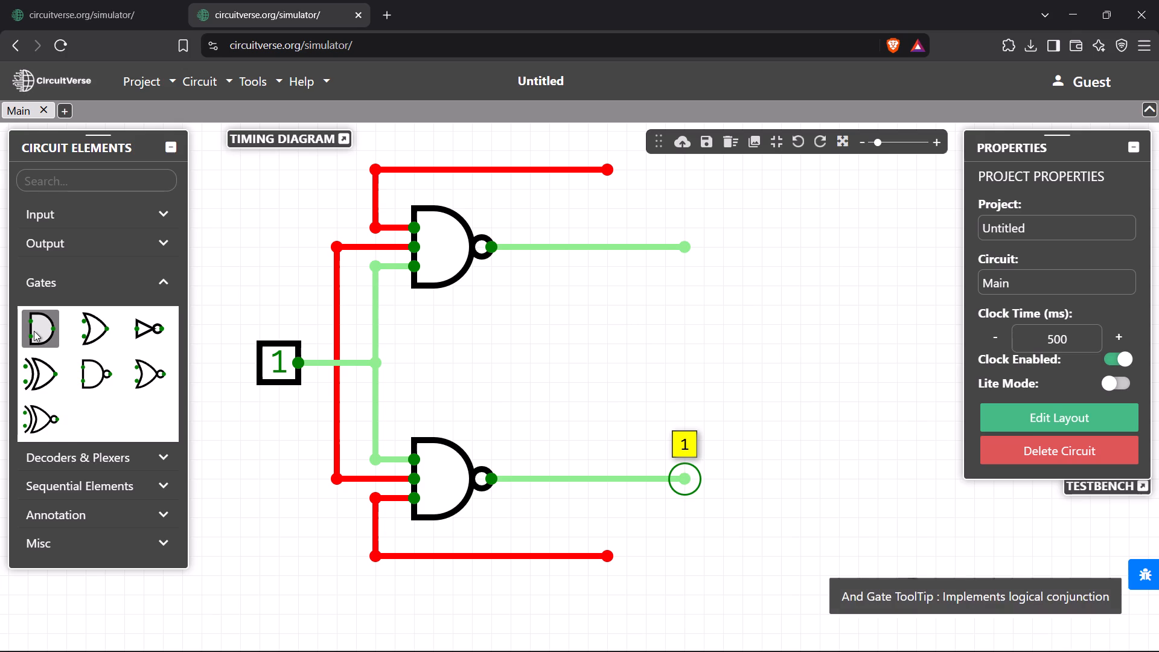
# Place two AND gates, with the upper one's top input and the lower one's bottom input on the NAND output wire ends.
pyautogui.moveTo(34, 331); pyautogui.dragTo(406, 299)
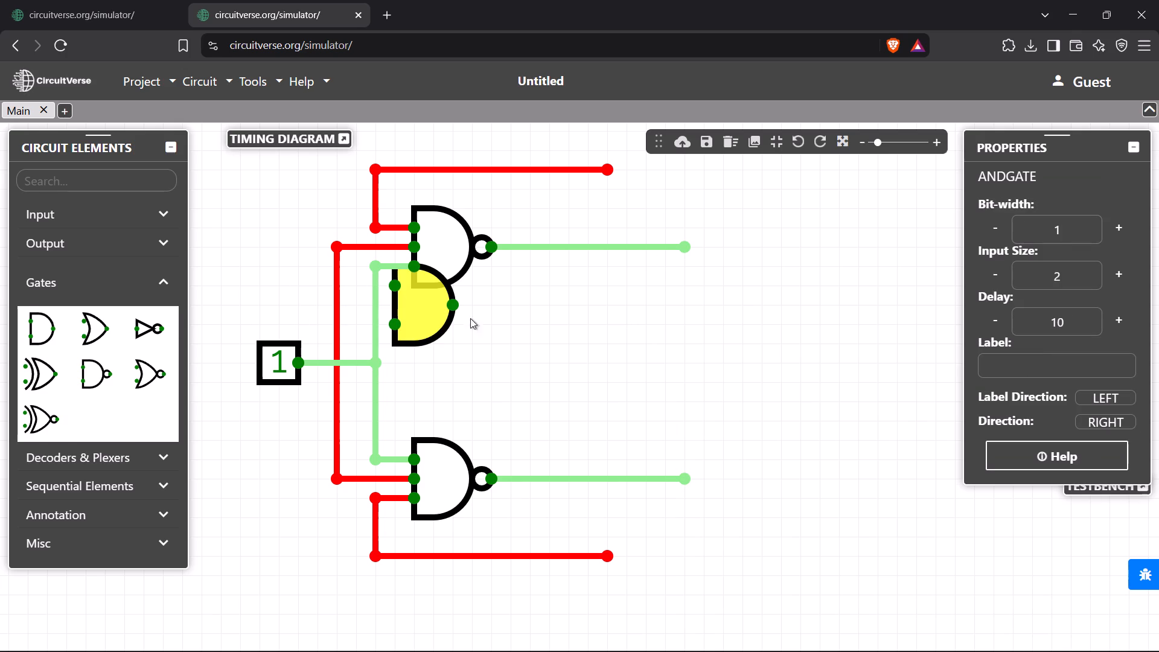
pyautogui.moveTo(420, 314); pyautogui.dragTo(708, 260)
pyautogui.click(708, 260)
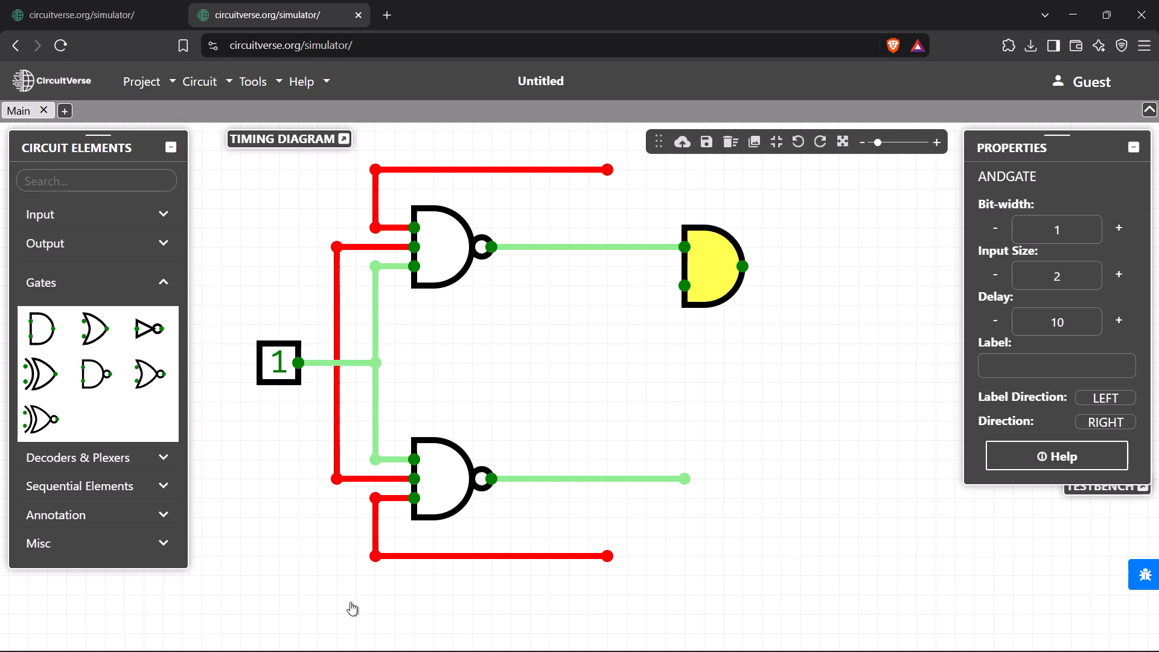
pyautogui.click(40, 337)
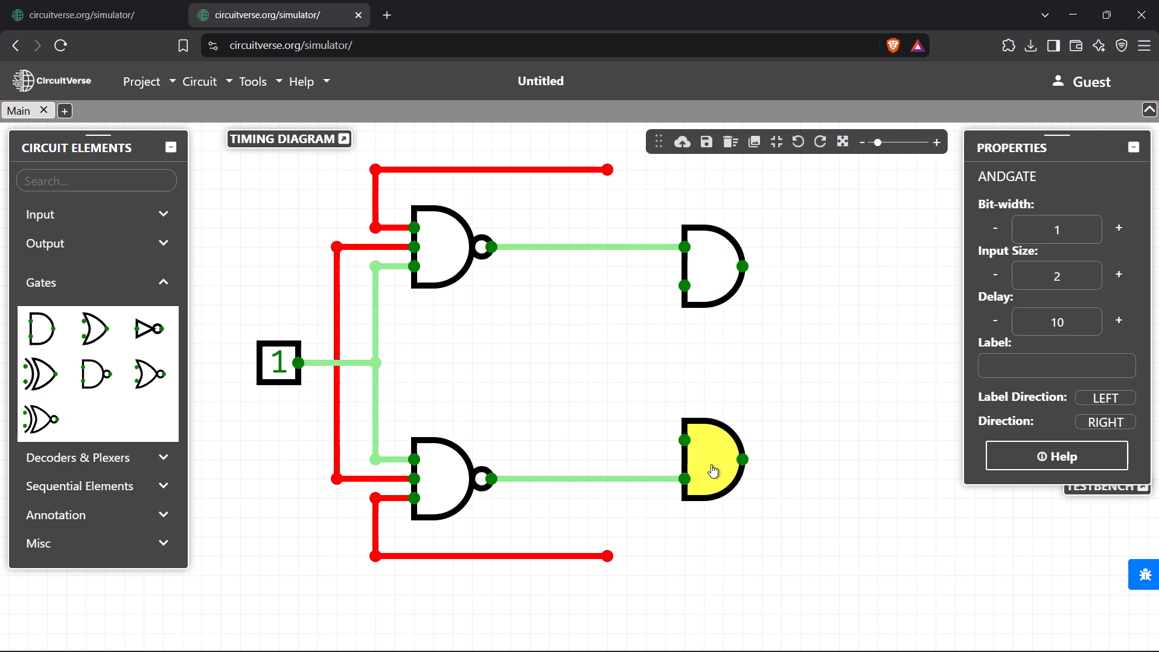
pyautogui.click(711, 464)
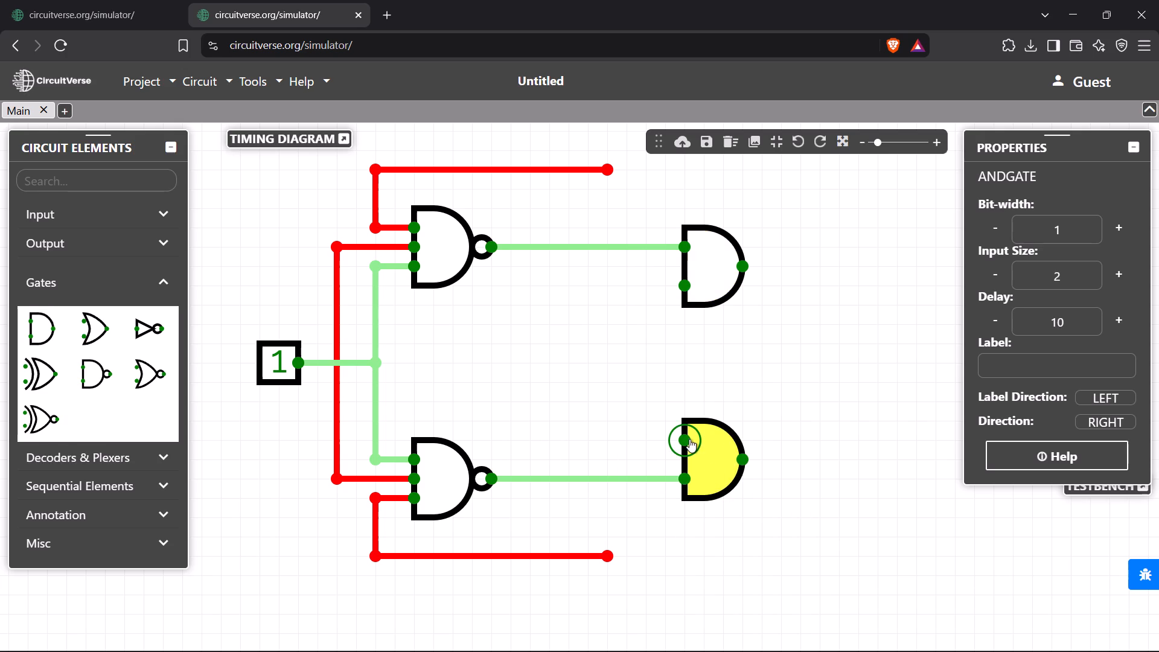
pyautogui.click(689, 439)
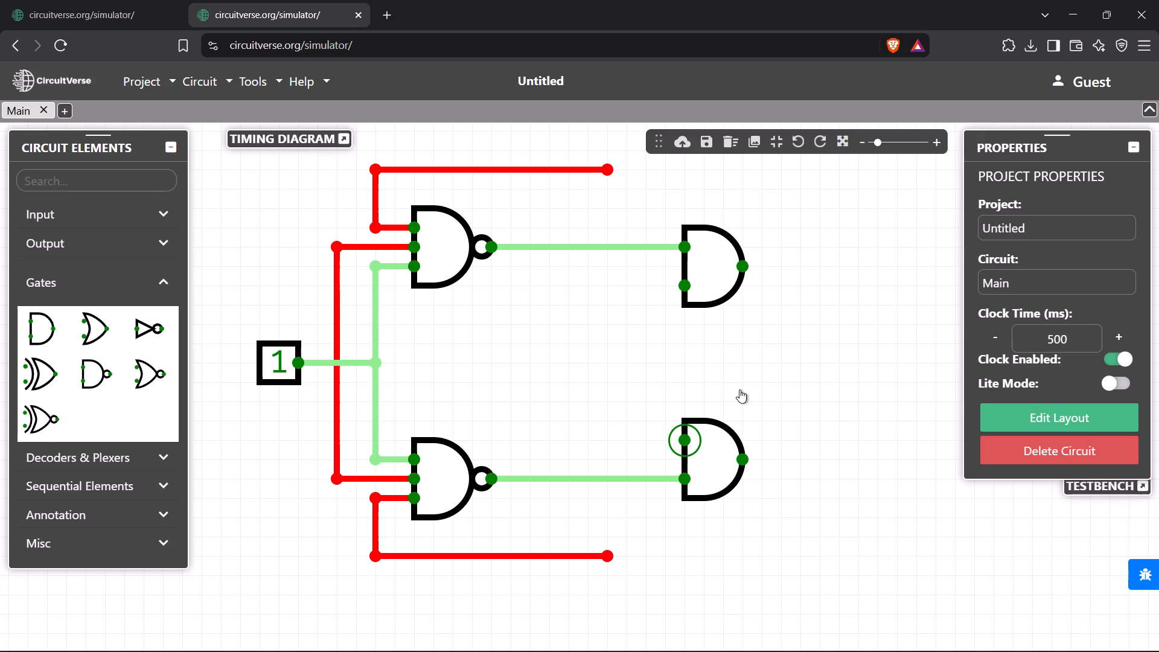
# Run aligned, open-ended wires rightward from the outputs of both AND gates.
pyautogui.moveTo(743, 265); pyautogui.dragTo(878, 261)
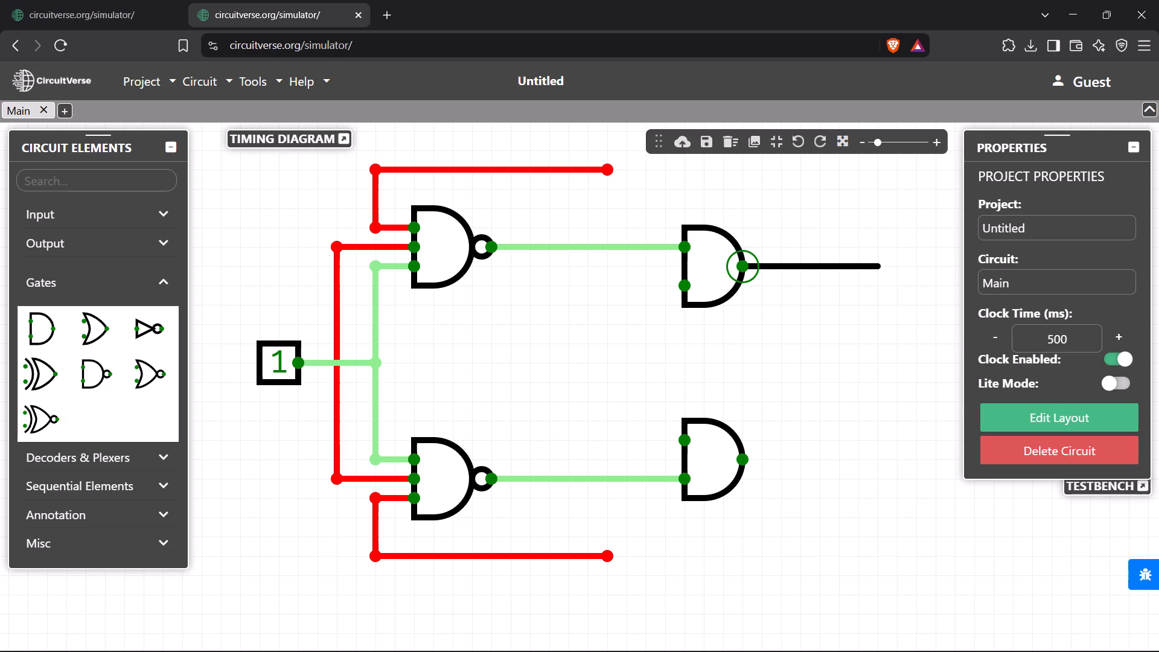
pyautogui.moveTo(878, 261); pyautogui.dragTo(879, 261)
pyautogui.moveTo(747, 453); pyautogui.dragTo(860, 448)
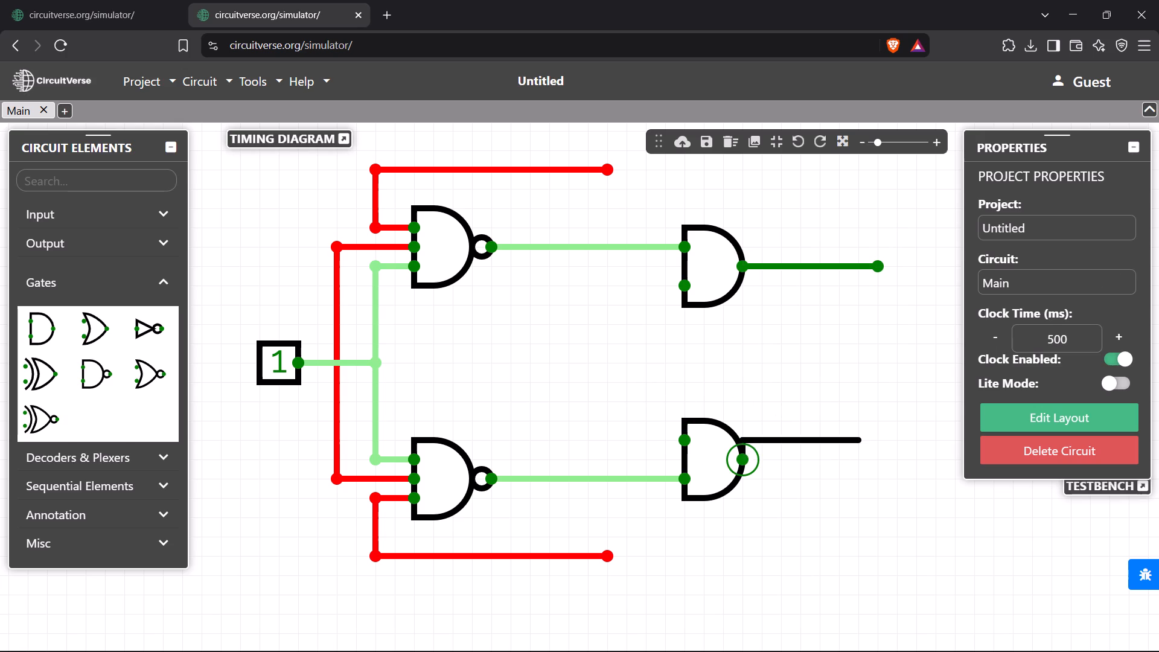
pyautogui.moveTo(860, 448); pyautogui.dragTo(922, 455)
pyautogui.moveTo(881, 269); pyautogui.dragTo(923, 273)
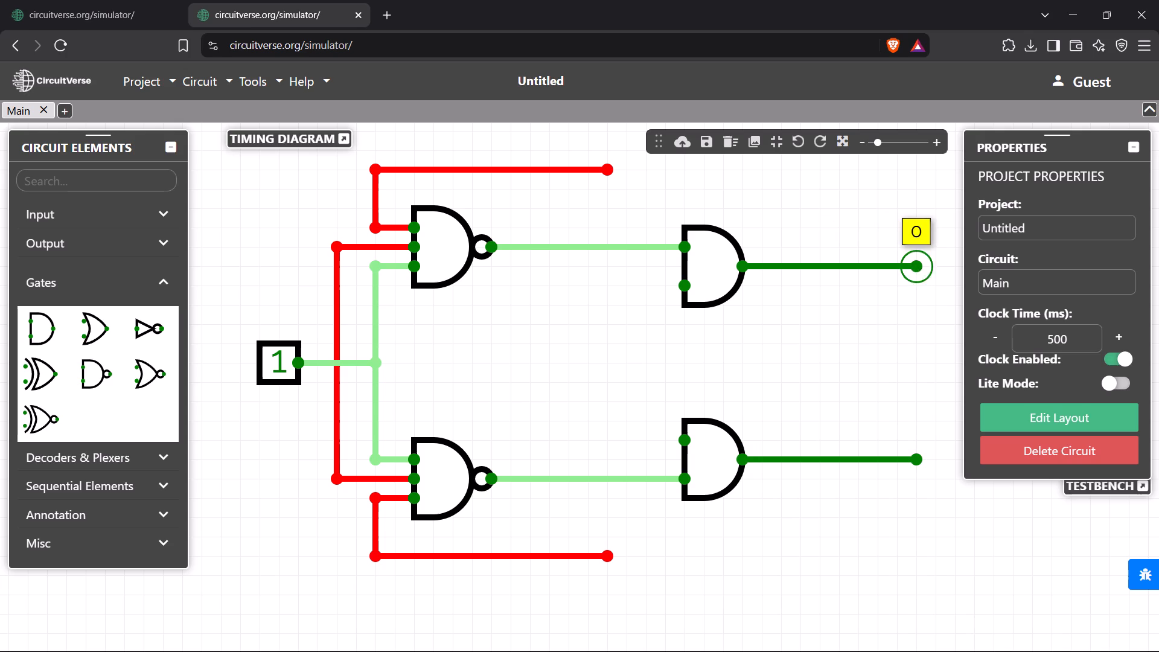
pyautogui.moveTo(923, 273); pyautogui.dragTo(920, 273)
# Extend the wire above the upper NAND gate rightward and down to connect to the lower AND gate's output wire.
pyautogui.moveTo(609, 167); pyautogui.dragTo(847, 285)
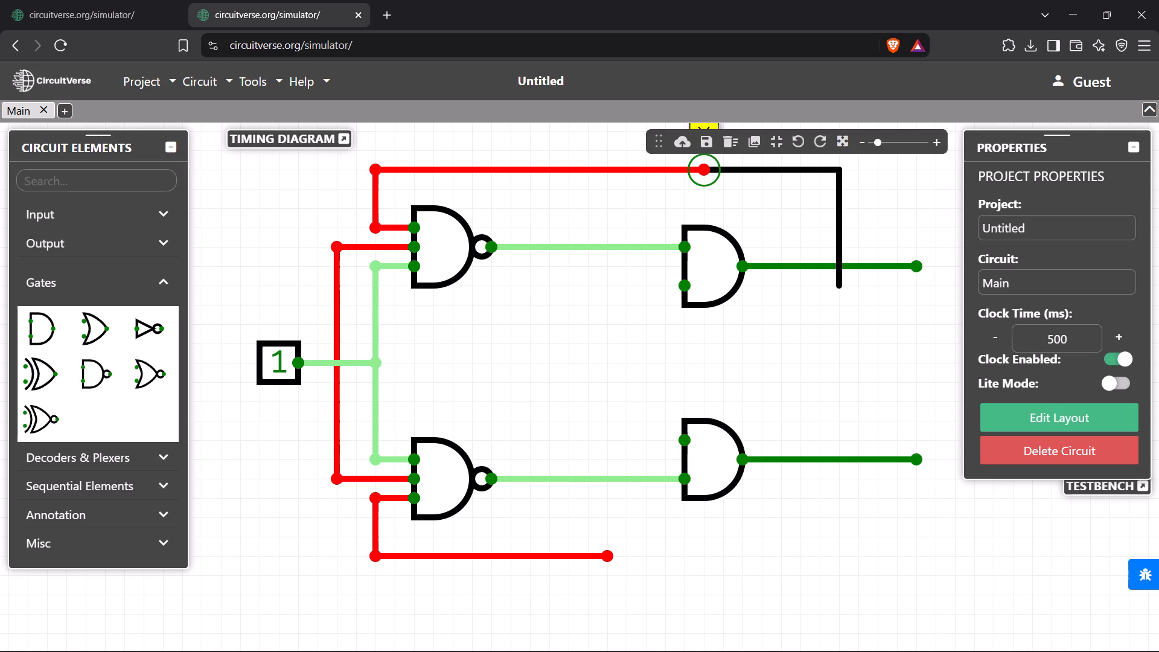
pyautogui.moveTo(847, 285); pyautogui.dragTo(880, 461)
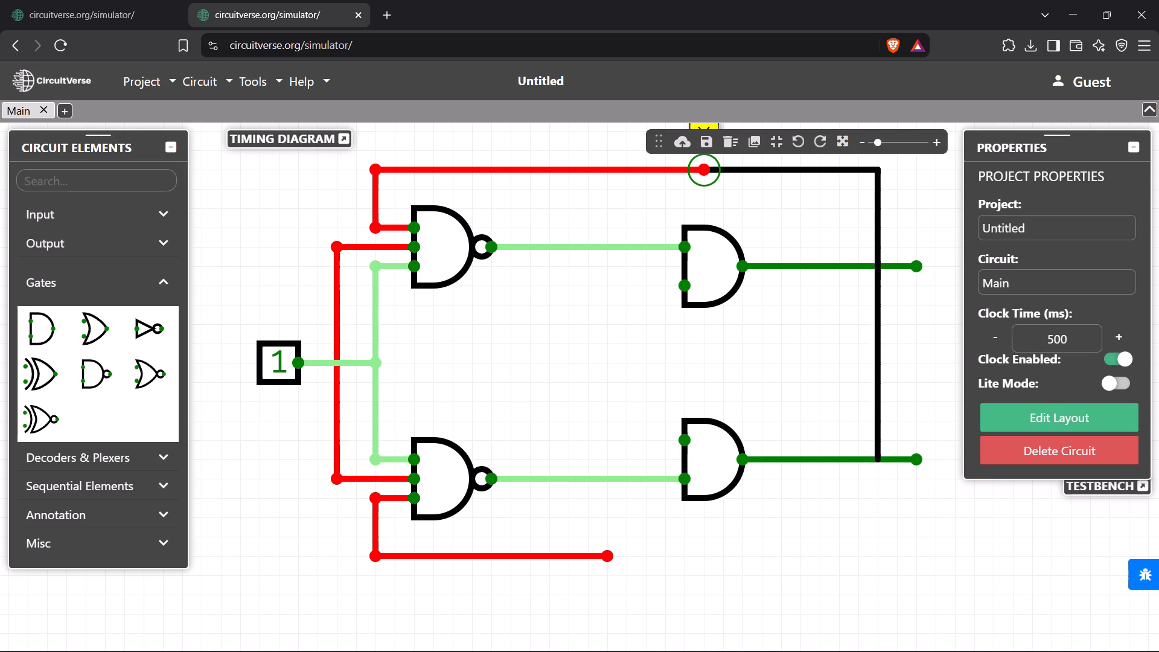
pyautogui.moveTo(880, 461); pyautogui.dragTo(886, 461)
pyautogui.moveTo(886, 461); pyautogui.dragTo(881, 461)
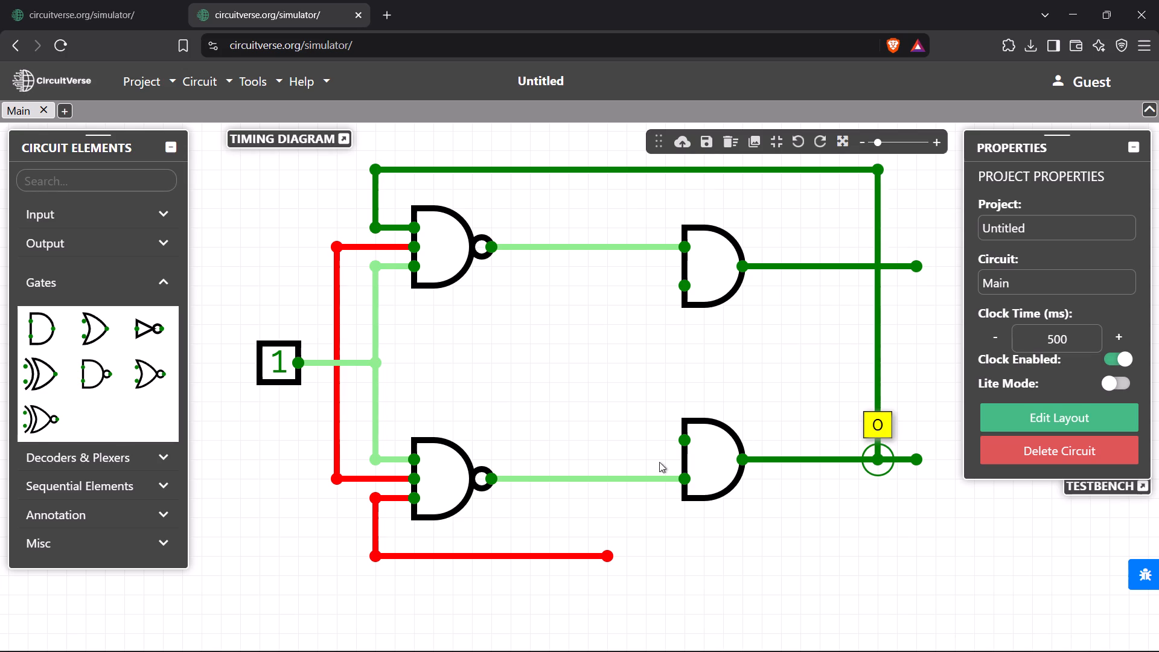
# Extend the wire below the lower NAND gate rightward and up to connect to the upper AND gate's output wire.
pyautogui.moveTo(605, 552); pyautogui.dragTo(904, 523)
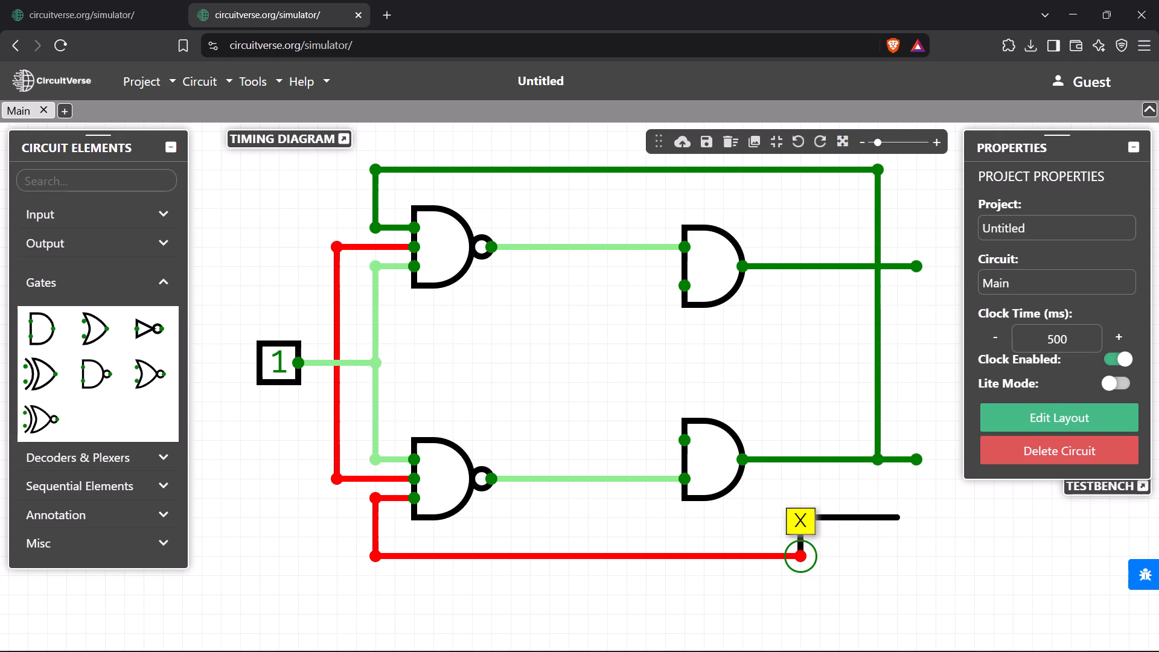
pyautogui.moveTo(904, 523); pyautogui.dragTo(901, 296)
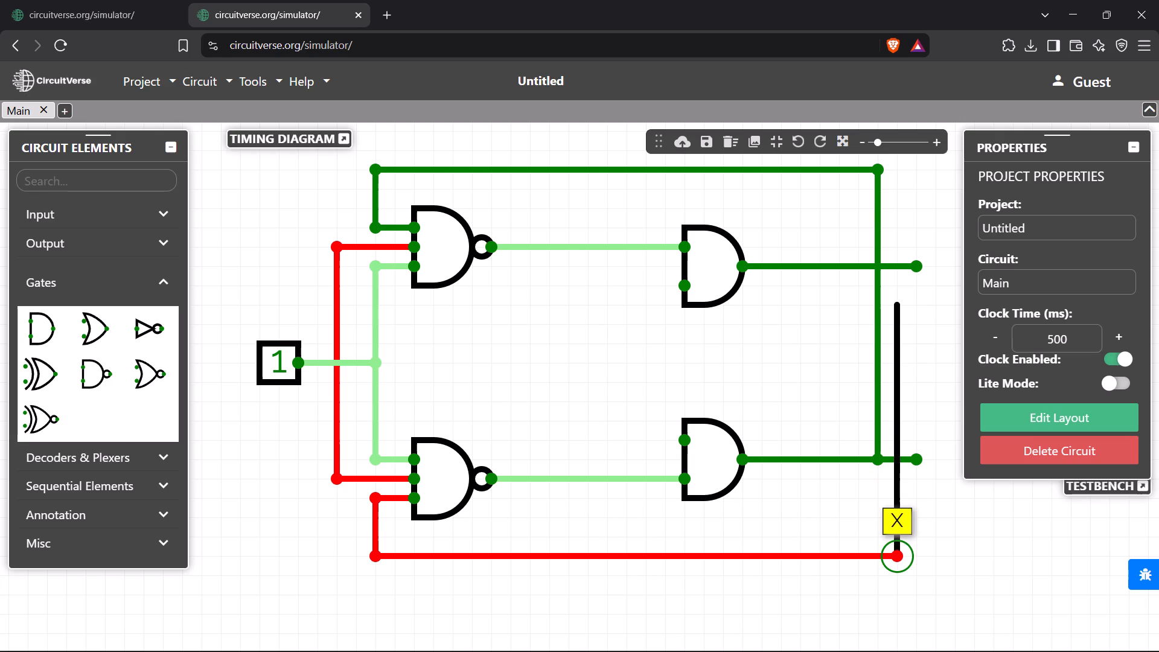
pyautogui.moveTo(901, 296); pyautogui.dragTo(896, 263)
# Extend the open ends of both AND gate output wires further right, past the vertical feedback wires, to the same length.
pyautogui.moveTo(919, 263); pyautogui.dragTo(949, 262)
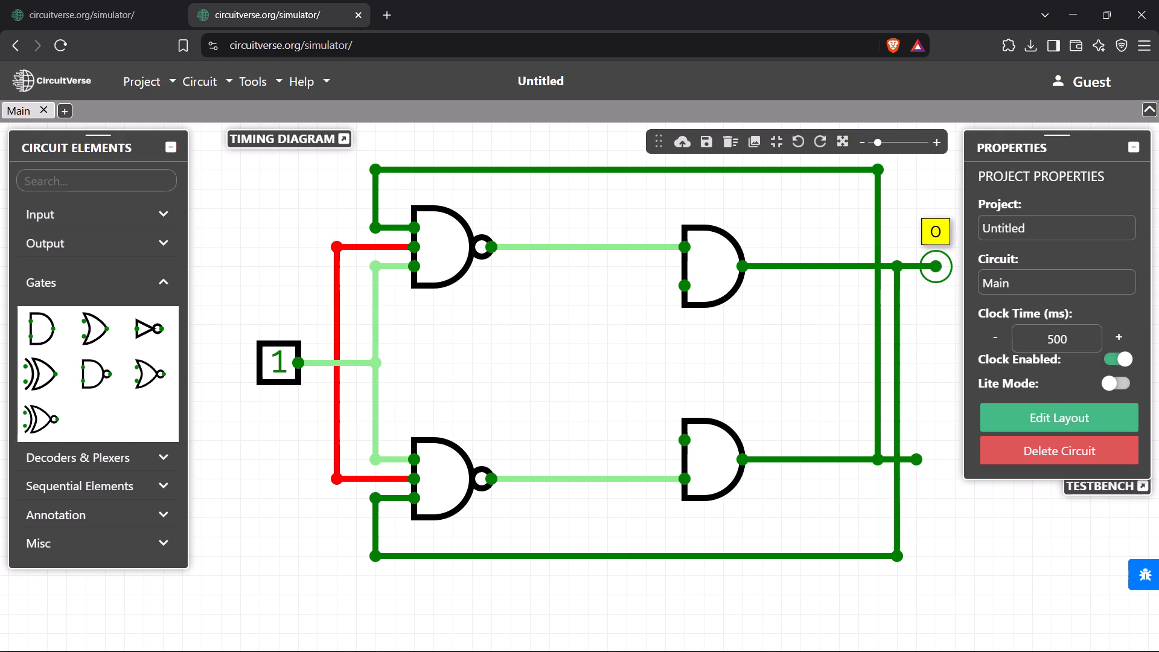
pyautogui.moveTo(949, 262); pyautogui.dragTo(947, 261)
pyautogui.moveTo(914, 459); pyautogui.dragTo(919, 459)
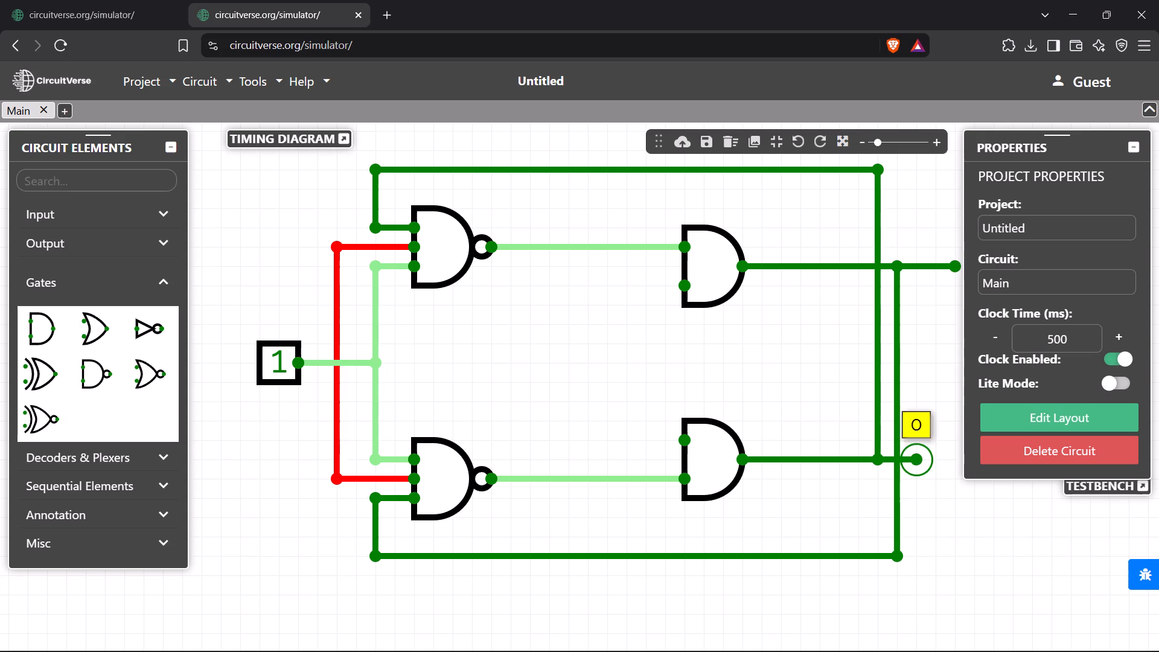
pyautogui.moveTo(919, 459); pyautogui.dragTo(949, 462)
pyautogui.click(949, 462)
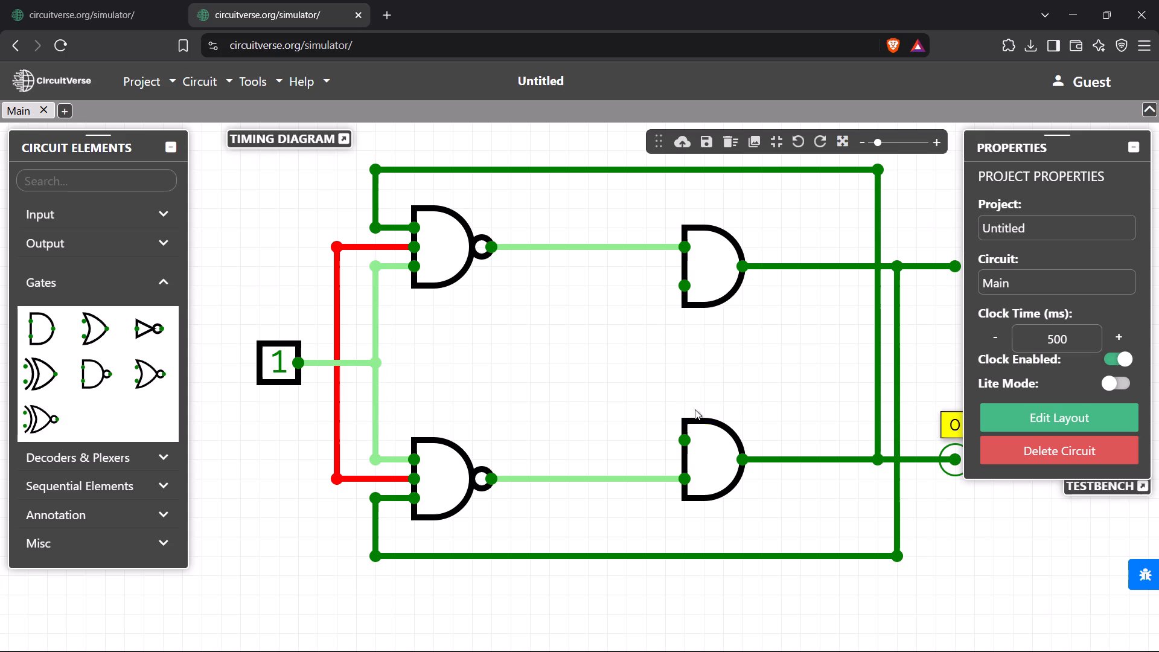
# Wire the lower AND gate's free upper input around above the gate to the upper AND gate's output wire.
pyautogui.moveTo(686, 439); pyautogui.dragTo(634, 398)
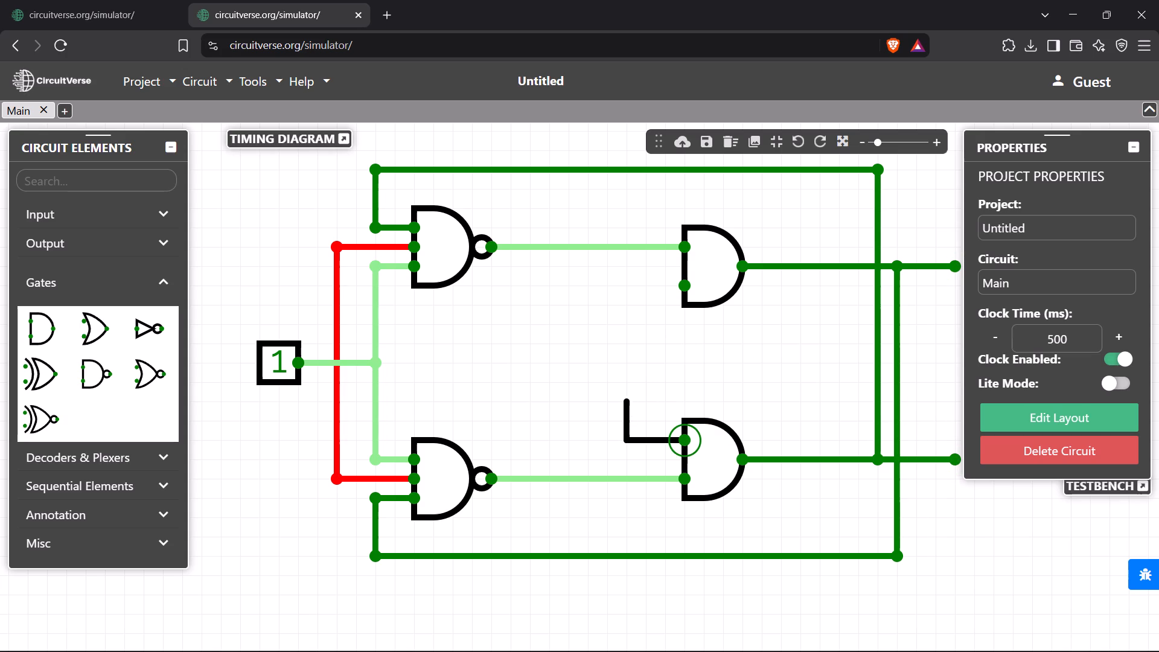
pyautogui.moveTo(634, 398); pyautogui.dragTo(650, 398)
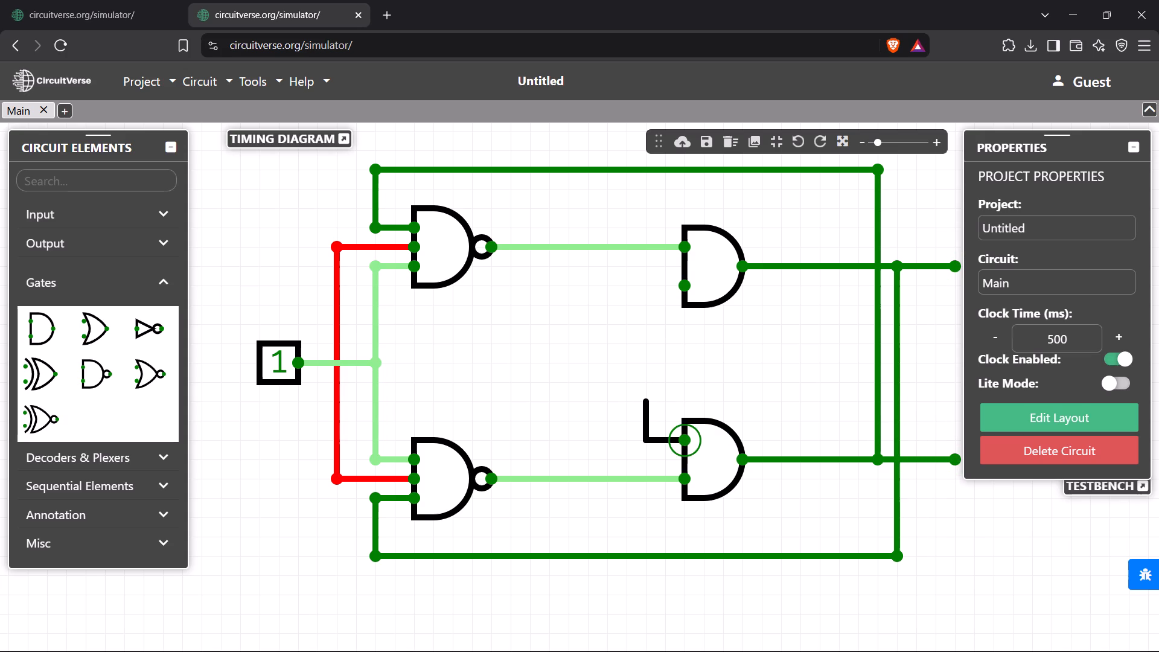
pyautogui.moveTo(650, 398); pyautogui.dragTo(648, 400)
pyautogui.click(648, 400)
pyautogui.moveTo(648, 400); pyautogui.dragTo(803, 392)
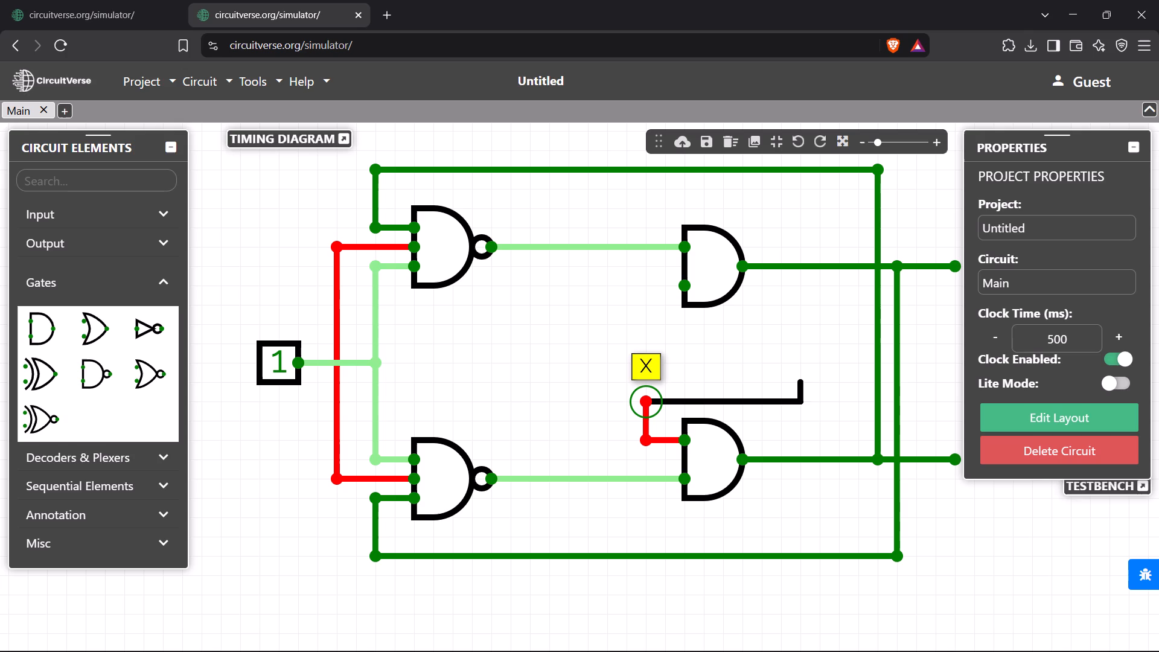
pyautogui.moveTo(803, 392); pyautogui.dragTo(778, 282)
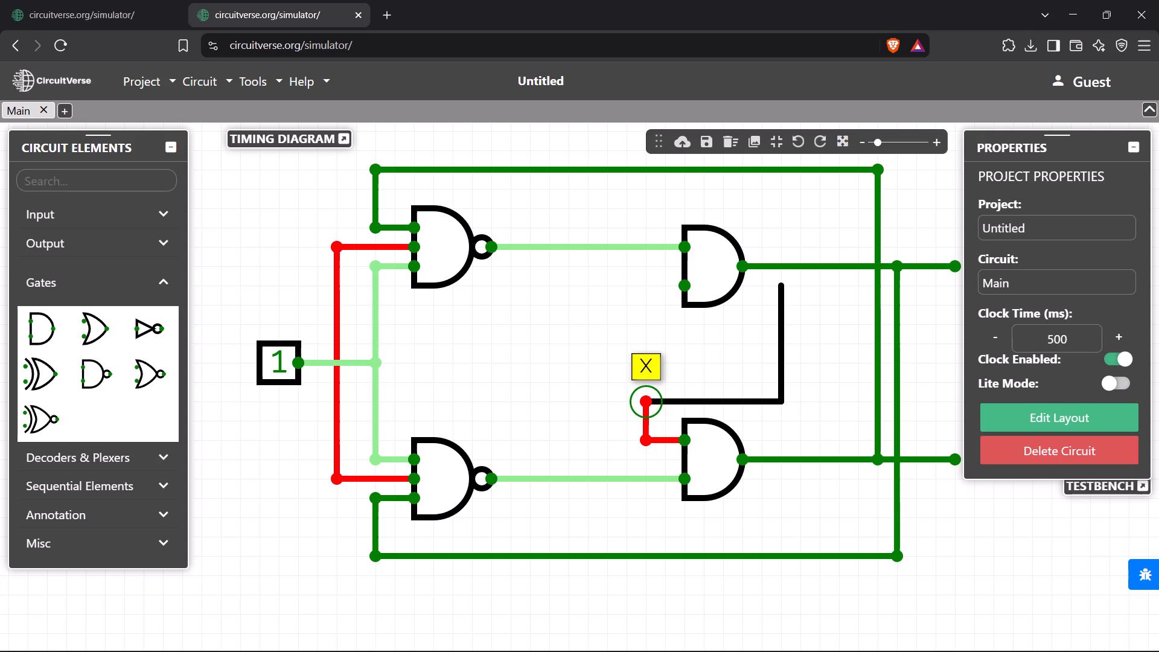
pyautogui.moveTo(778, 282); pyautogui.dragTo(782, 270)
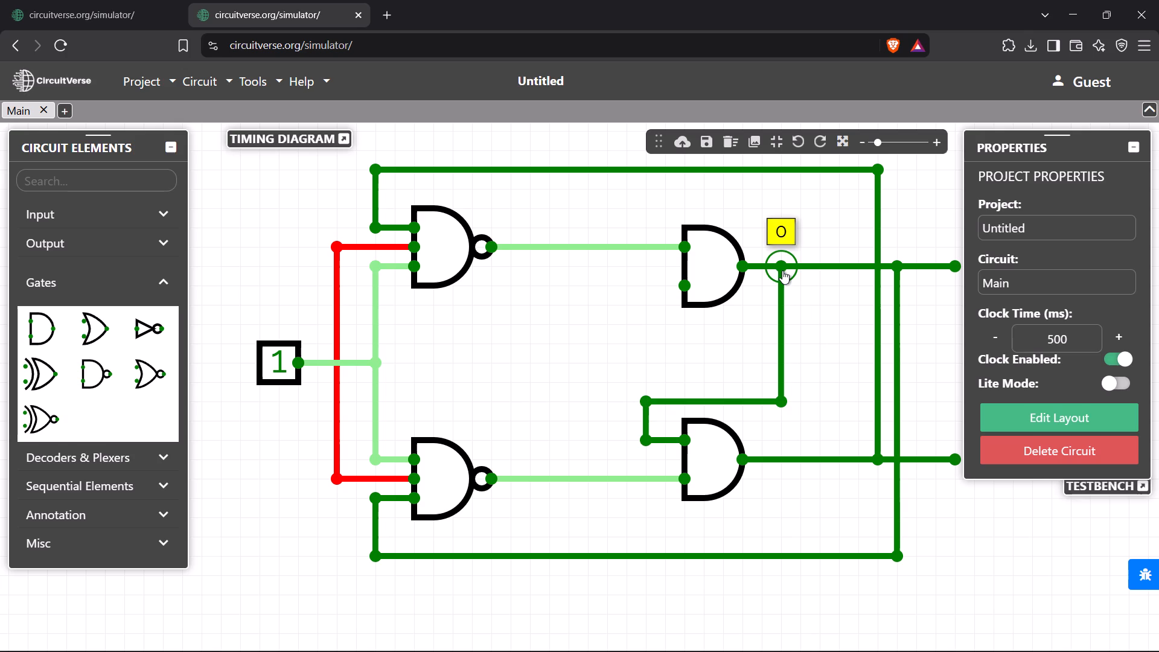
pyautogui.click(782, 270)
# Wire the upper AND gate's free lower input around below the gate to the lower AND gate's output wire.
pyautogui.moveTo(688, 284); pyautogui.dragTo(653, 362)
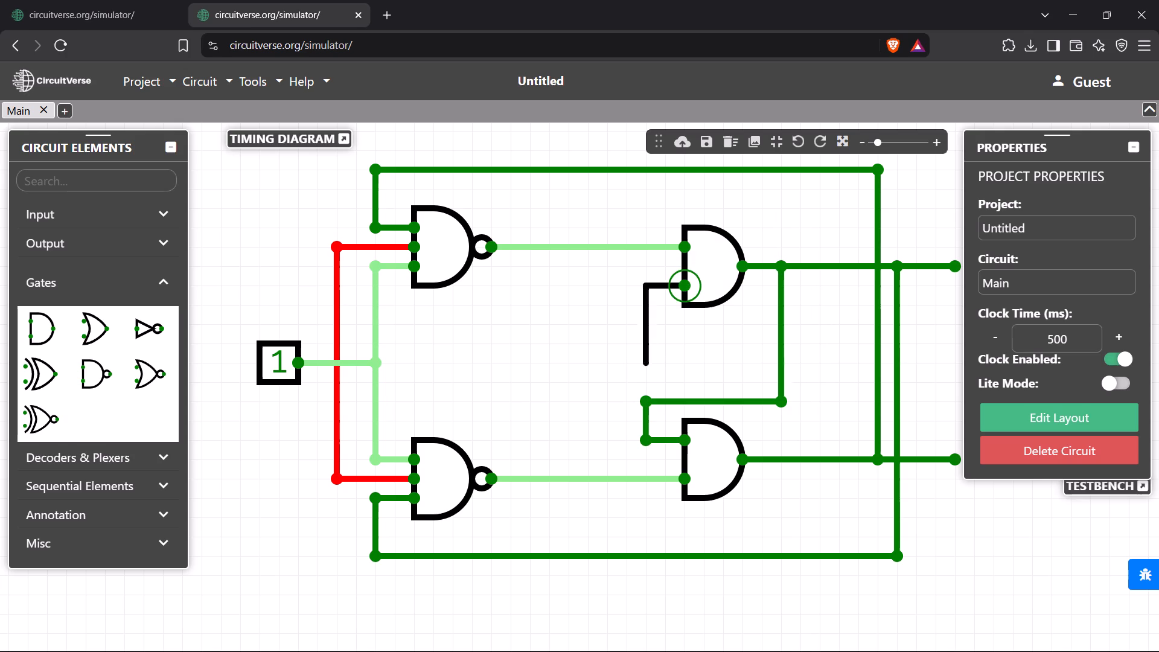
pyautogui.moveTo(653, 362); pyautogui.dragTo(644, 351)
pyautogui.click(644, 351)
pyautogui.moveTo(644, 351); pyautogui.dragTo(816, 429)
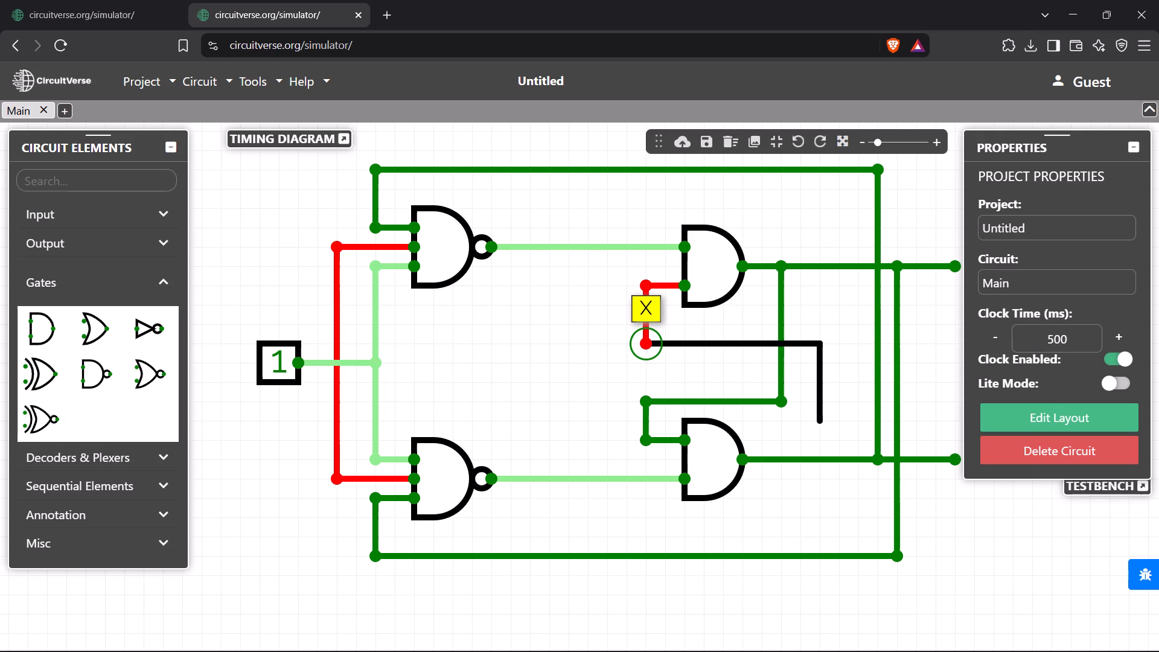
pyautogui.moveTo(816, 429); pyautogui.dragTo(820, 456)
pyautogui.click(820, 456)
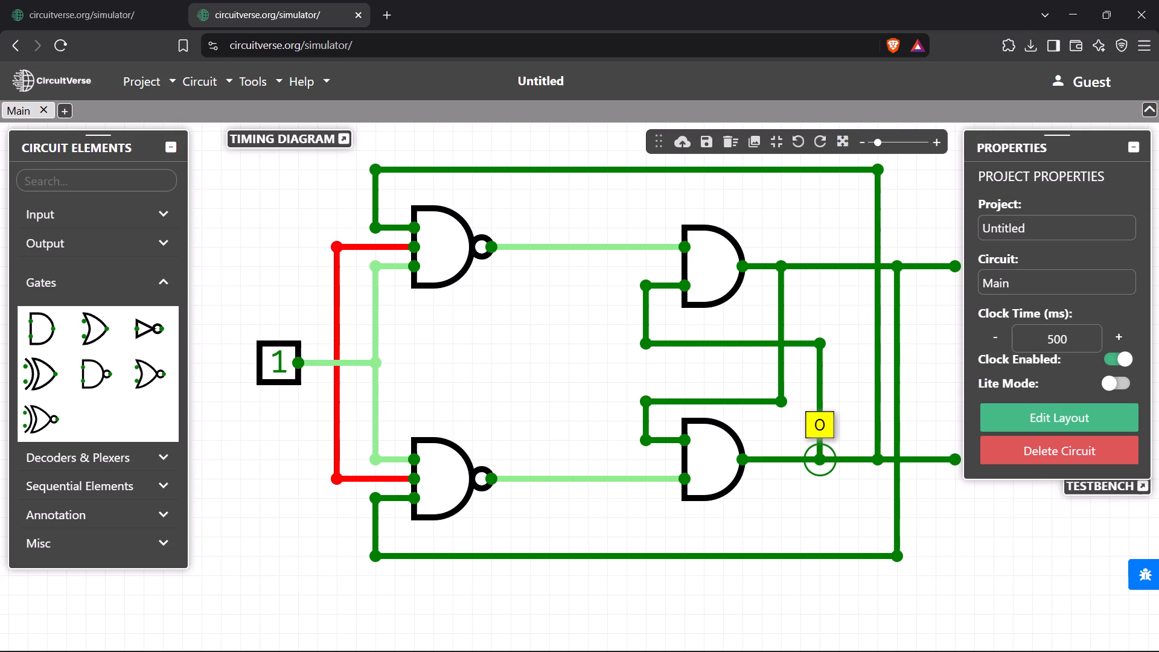
pyautogui.click(554, 359)
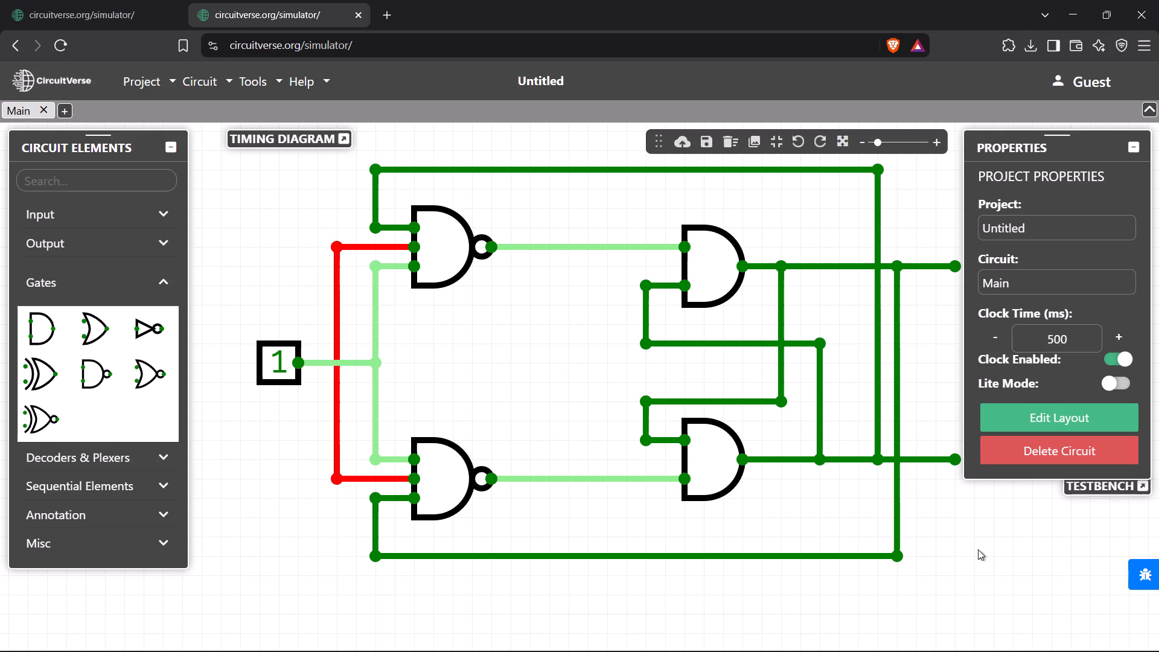
# Place one output element on the open end of each AND gate's output wire.
pyautogui.moveTo(965, 550); pyautogui.dragTo(865, 555)
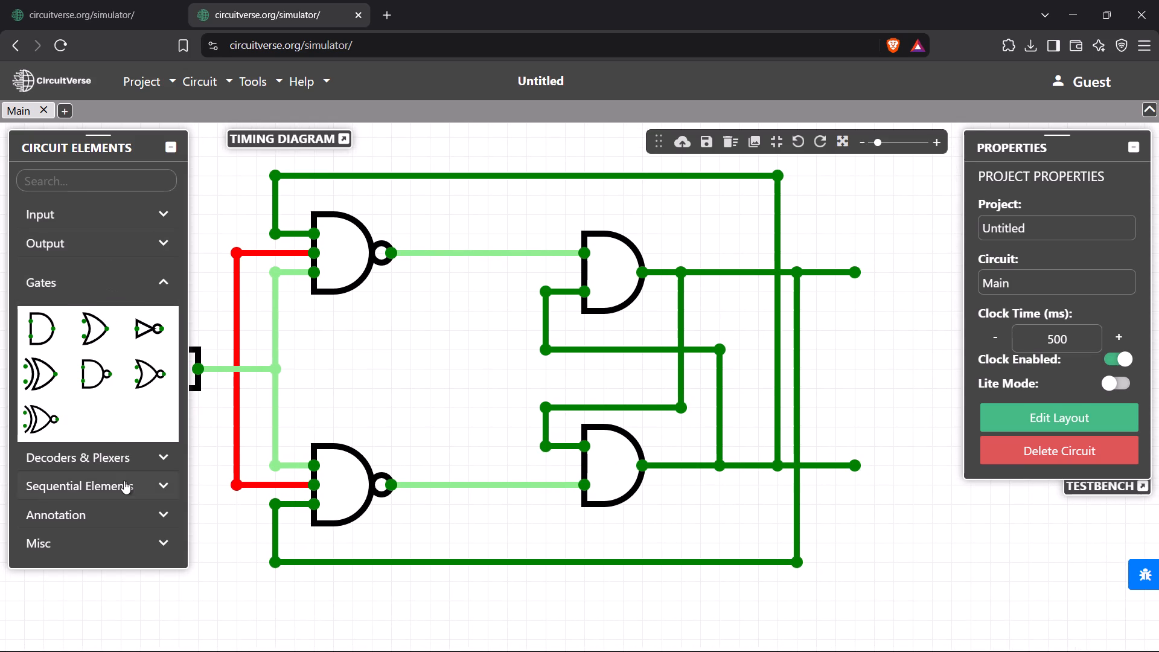
pyautogui.click(160, 249)
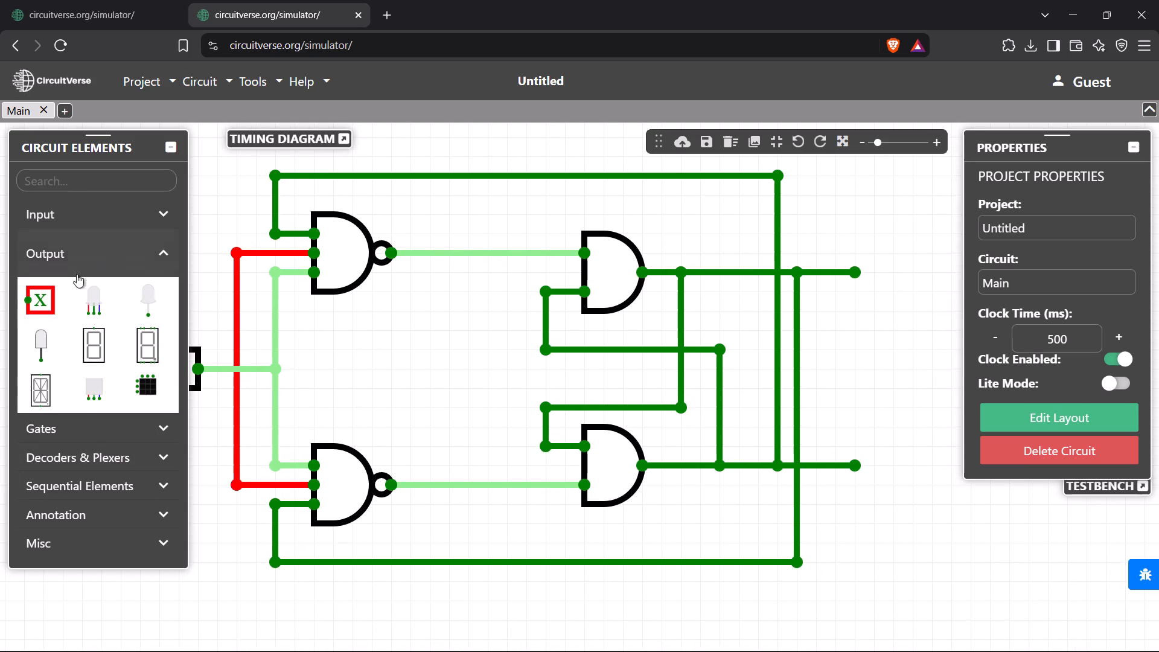
pyautogui.doubleClick(47, 299)
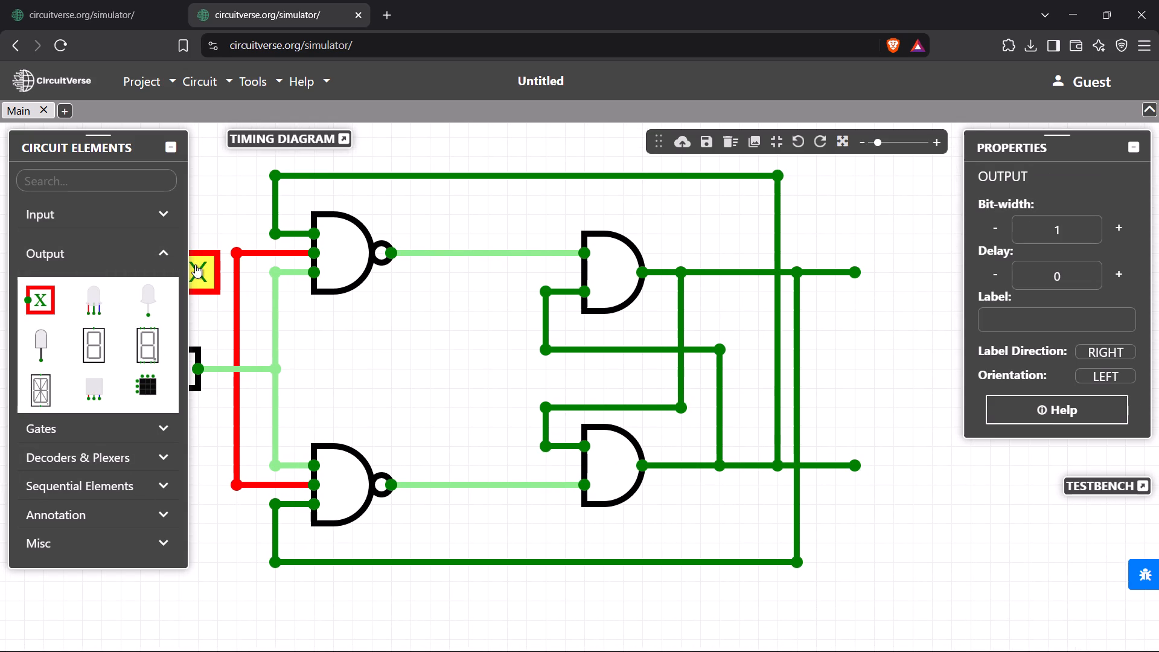
pyautogui.click(194, 264)
pyautogui.moveTo(200, 269); pyautogui.dragTo(278, 247)
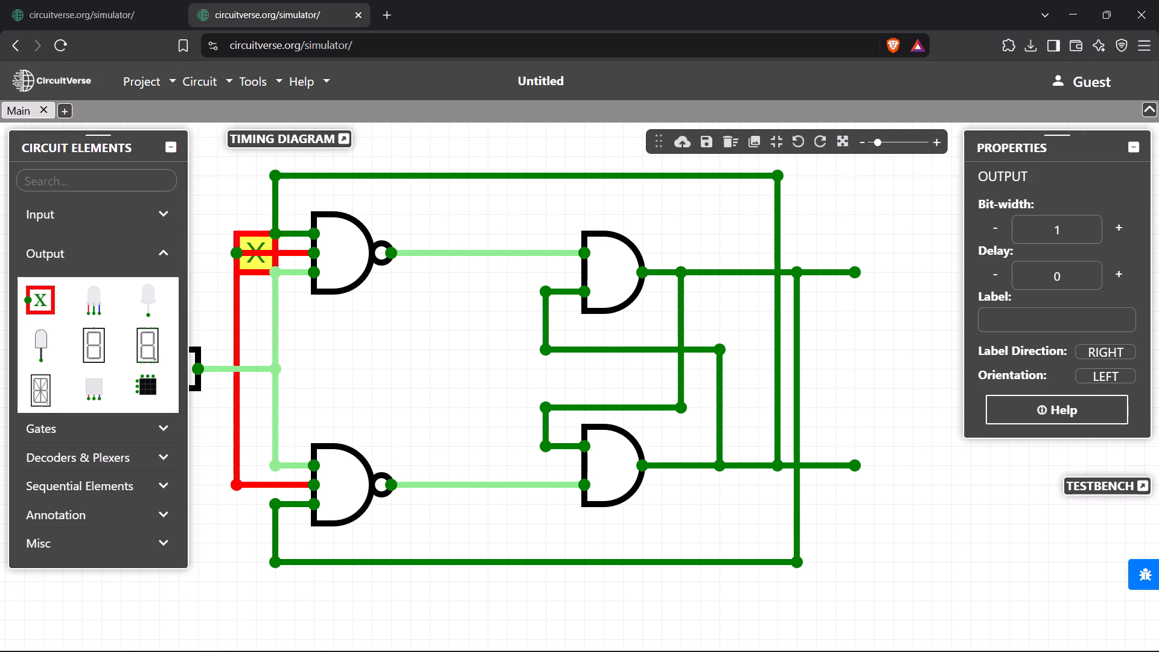
pyautogui.moveTo(278, 247); pyautogui.dragTo(739, 246)
pyautogui.moveTo(739, 246); pyautogui.dragTo(845, 260)
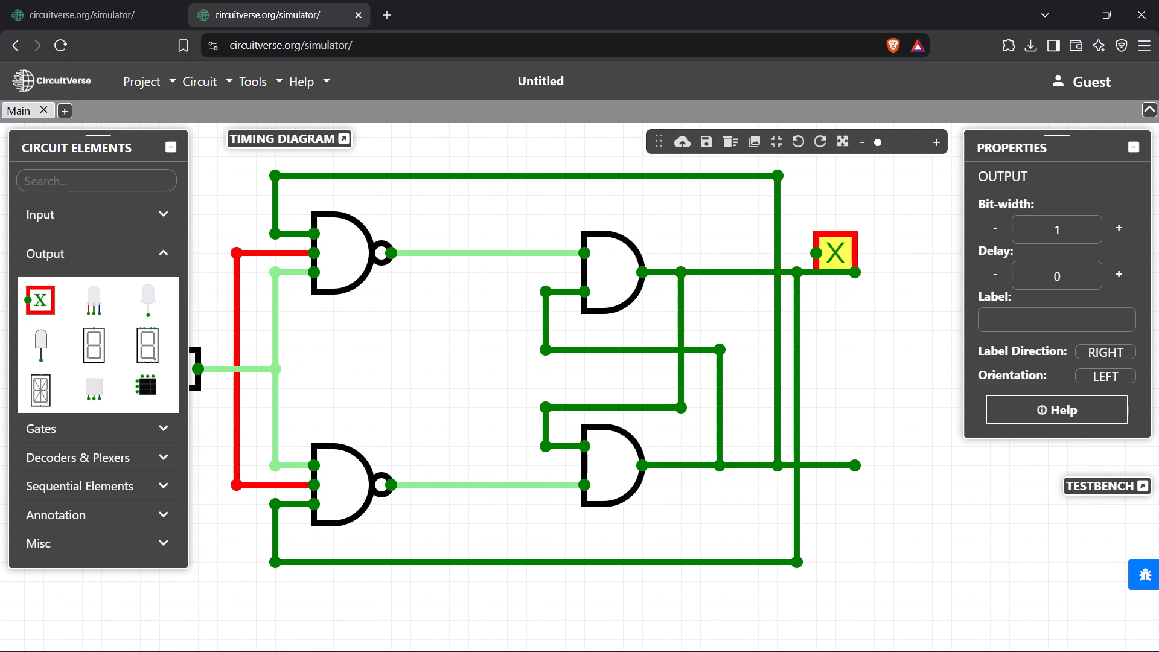
pyautogui.moveTo(845, 260); pyautogui.dragTo(875, 275)
pyautogui.click(875, 275)
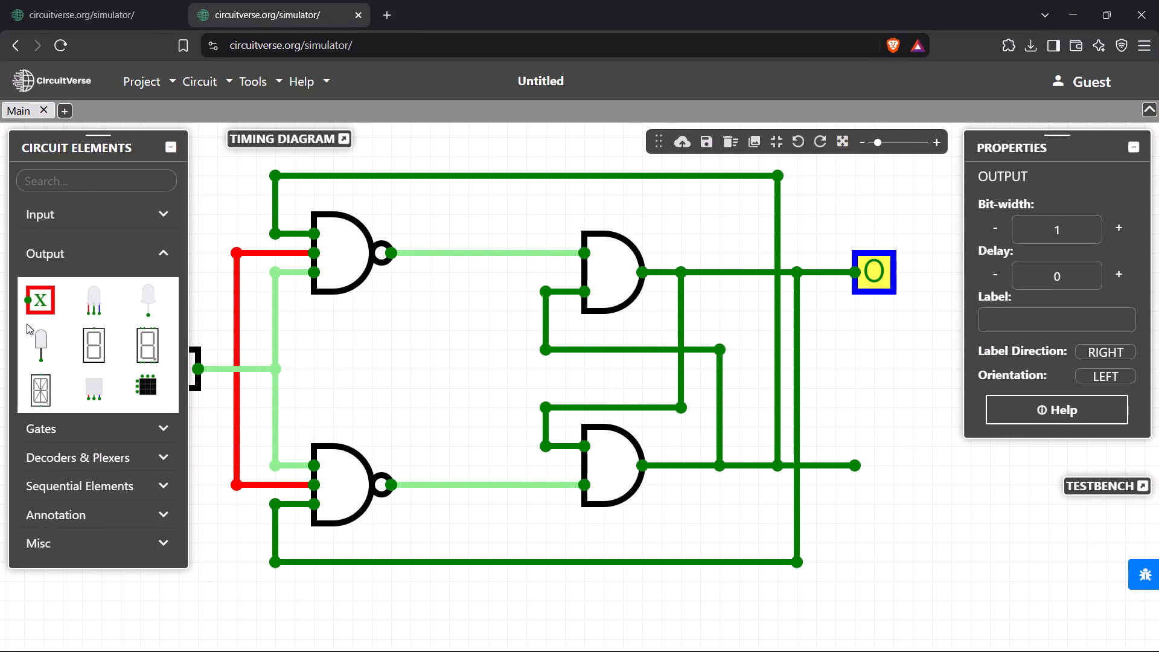
pyautogui.click(41, 284)
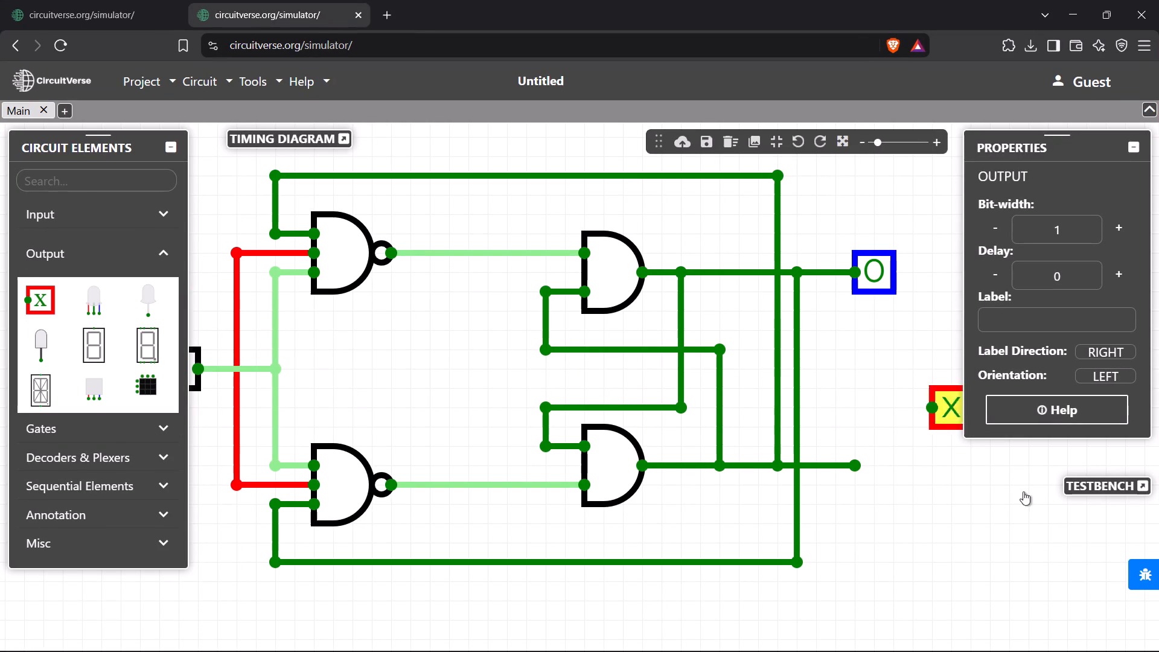
pyautogui.click(873, 464)
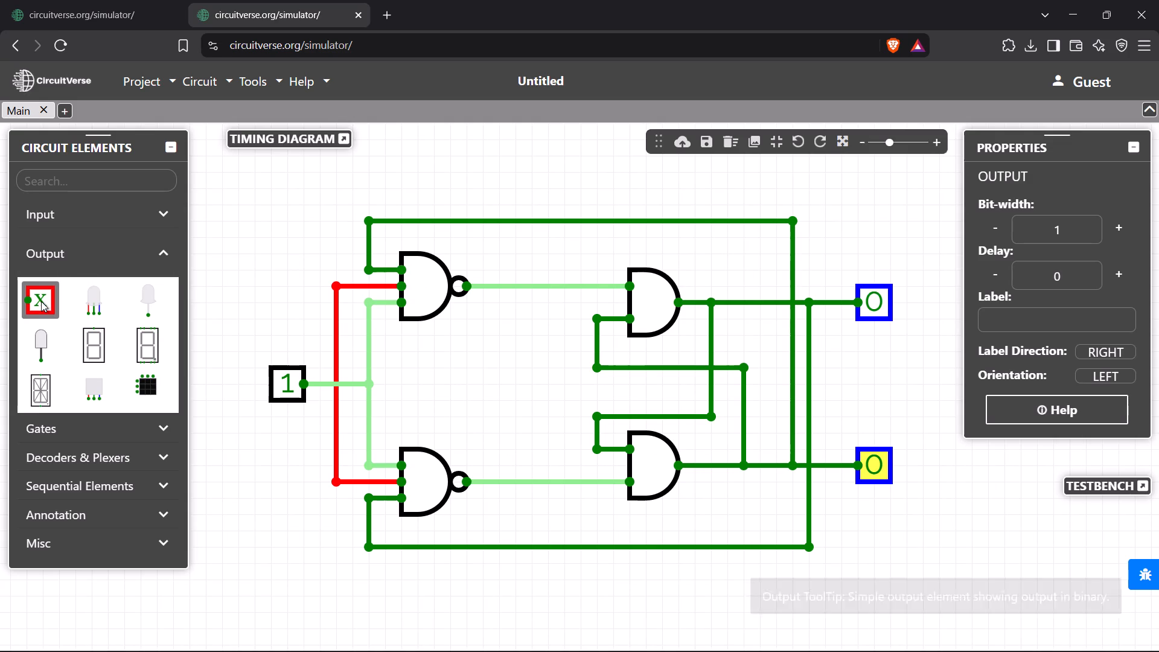
# Add an input beside the upper NAND gate, connect it to the wire shared by both NAND middle inputs, and toggle it to 0.
pyautogui.click(71, 224)
pyautogui.click(37, 270)
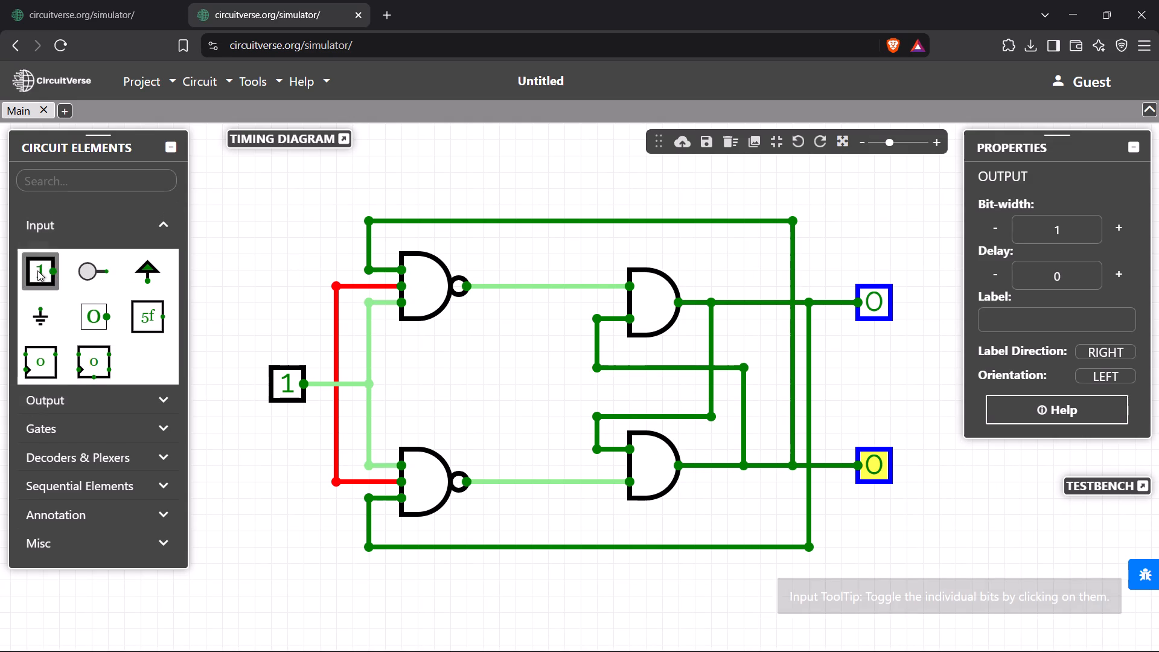
pyautogui.click(257, 284)
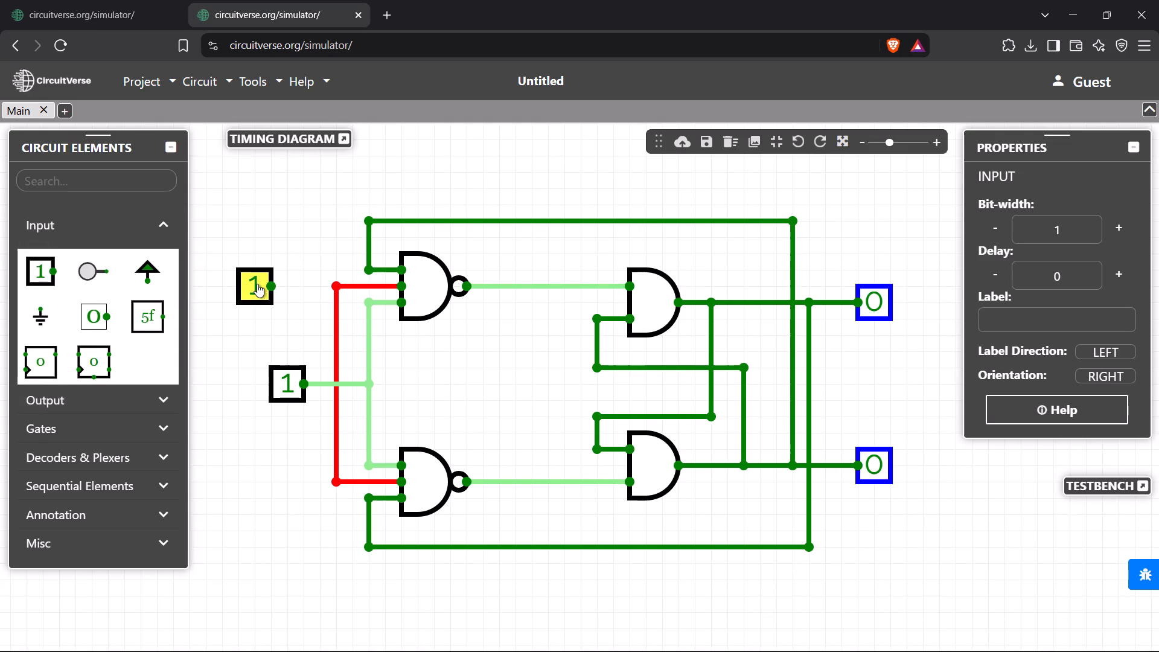
pyautogui.moveTo(339, 286); pyautogui.dragTo(269, 286)
pyautogui.click(269, 286)
pyautogui.click(250, 287)
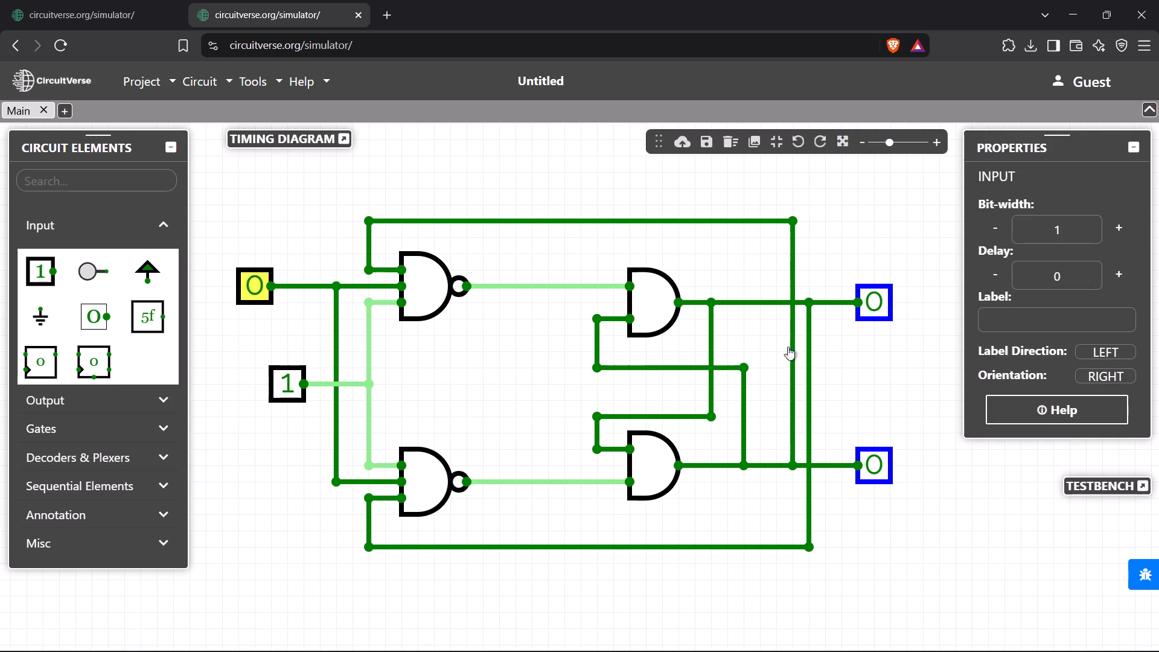
# Label the new upper input T, and toggle the lower input to 0 and label it Clock.
pyautogui.click(1030, 325)
pyautogui.hotkey('shift', 't')
pyautogui.click(950, 487)
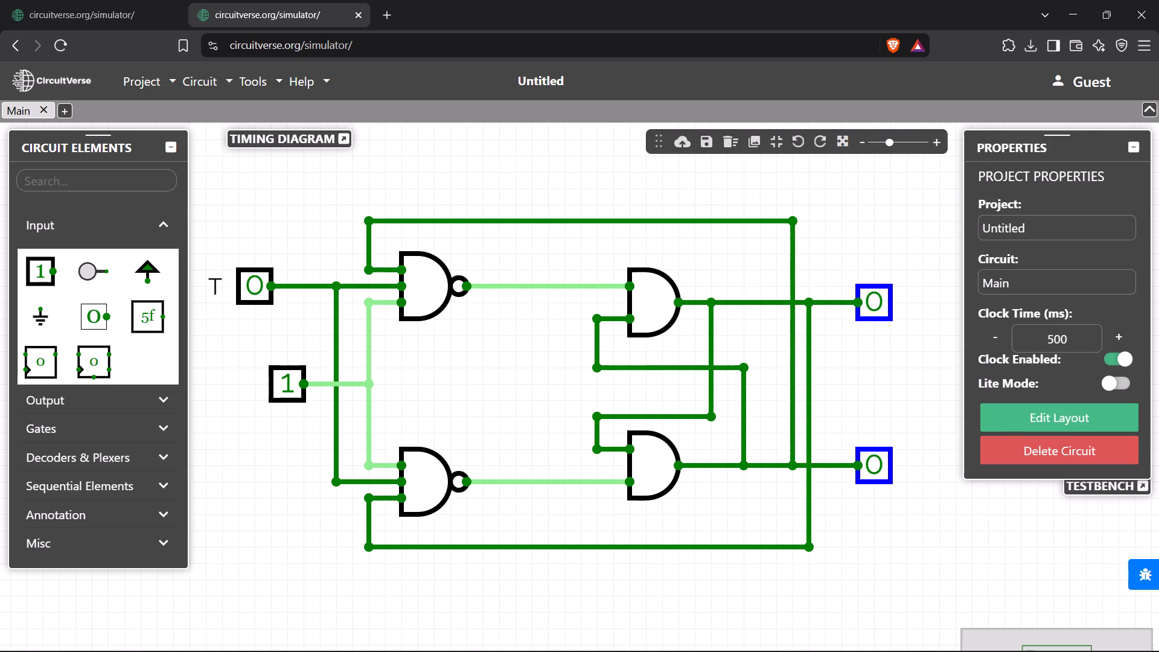
pyautogui.click(279, 389)
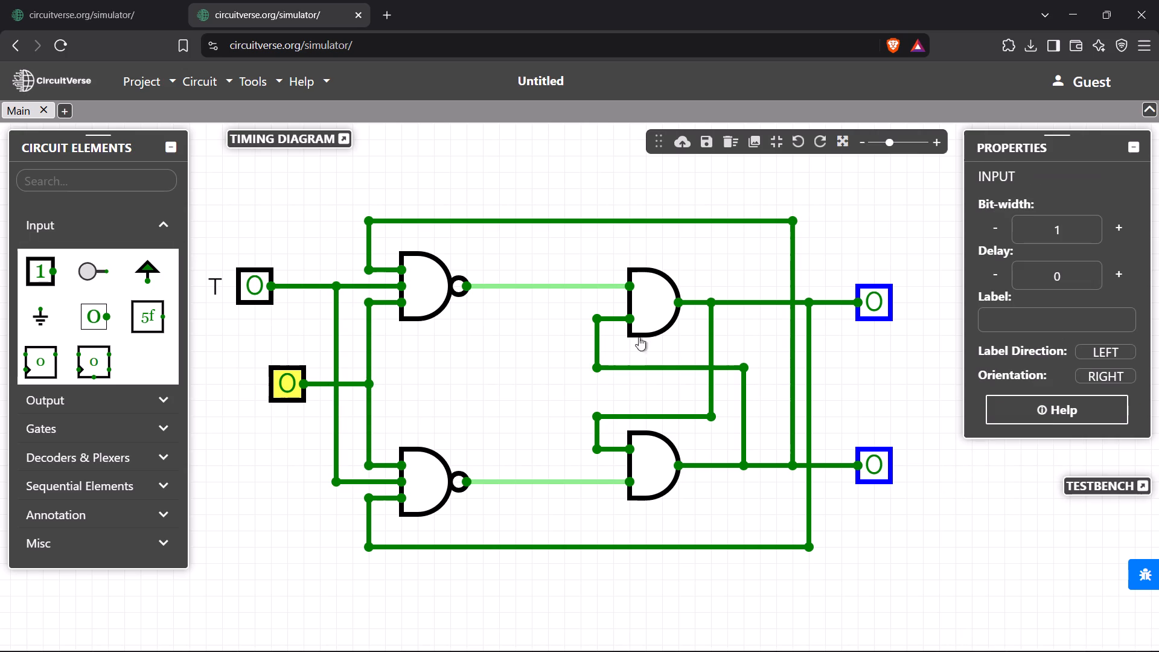
pyautogui.click(1037, 319)
pyautogui.write('Clock')
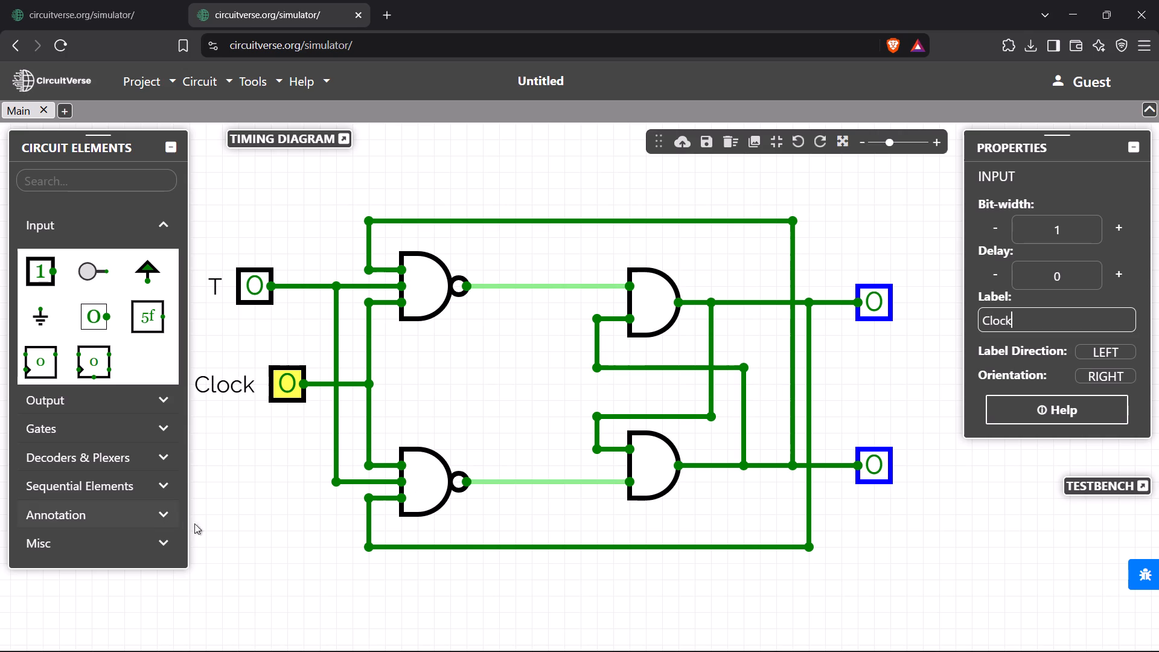
pyautogui.click(274, 522)
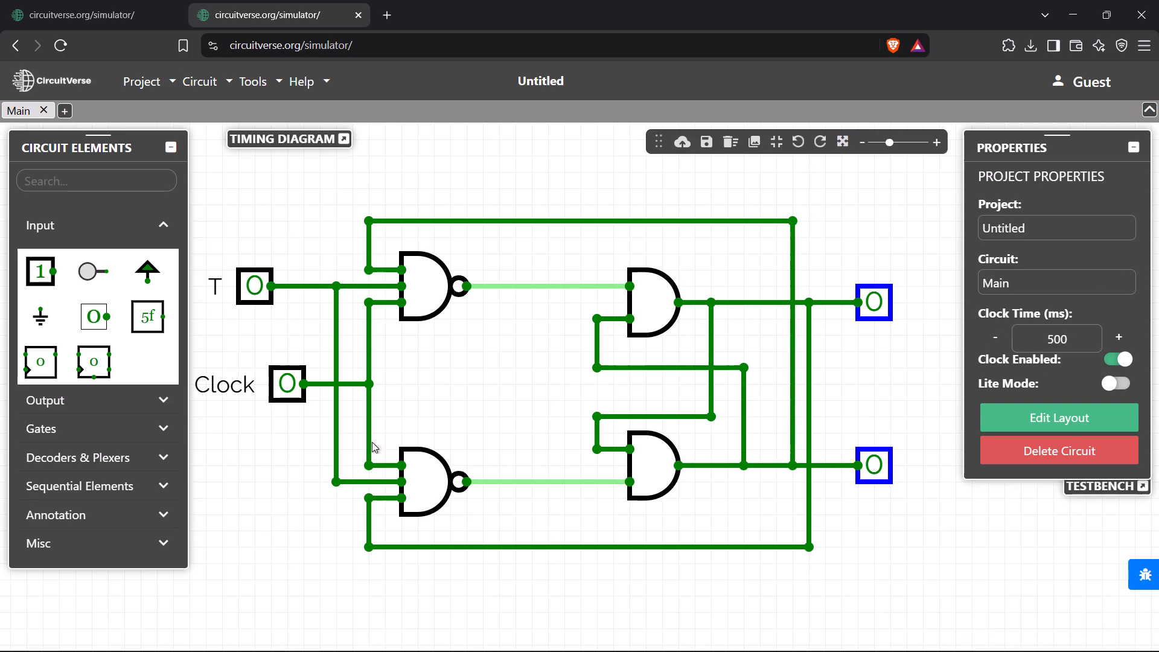
# Render the circuit as a JPEG image using the full circuit view.
pyautogui.click(252, 85)
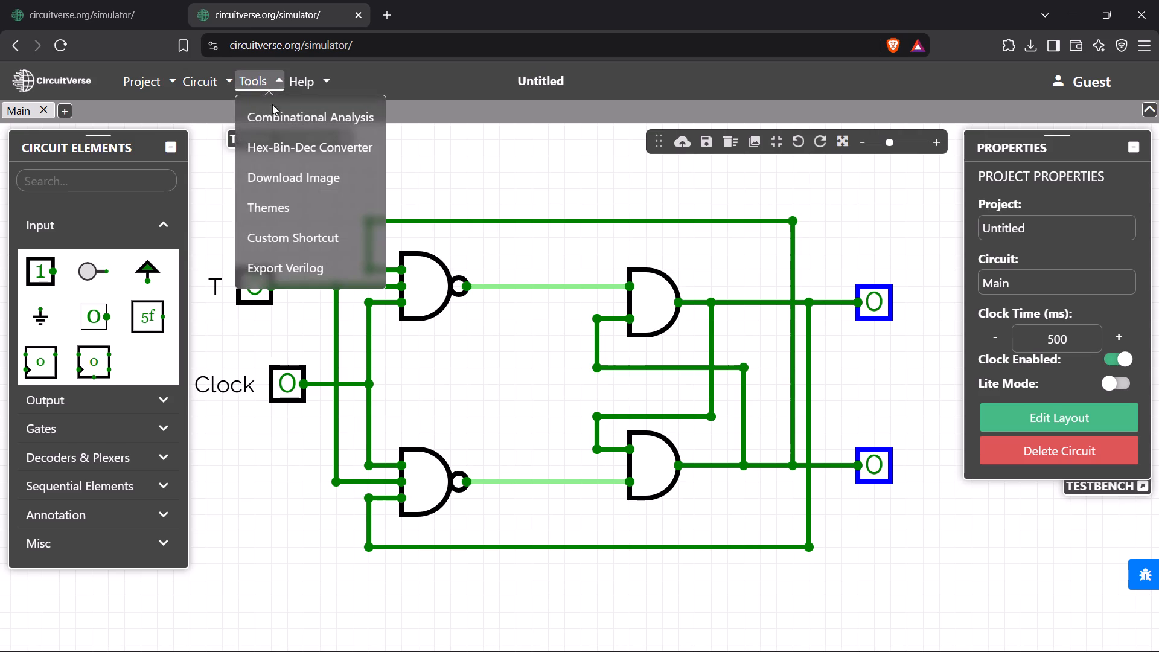
pyautogui.click(341, 173)
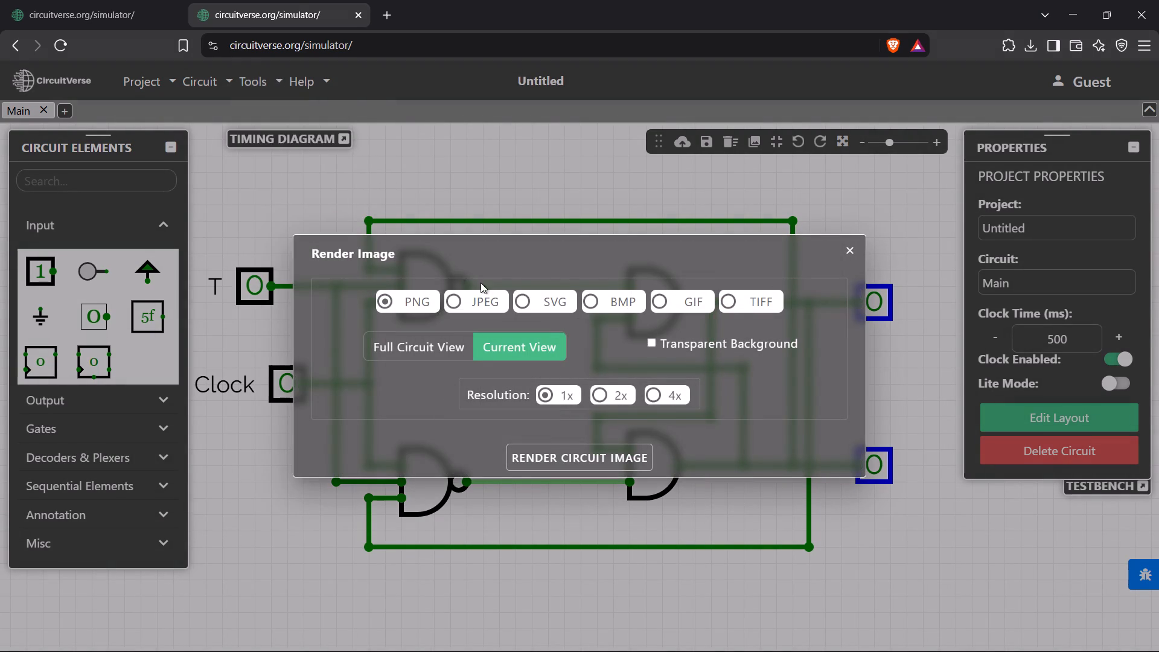
pyautogui.click(493, 294)
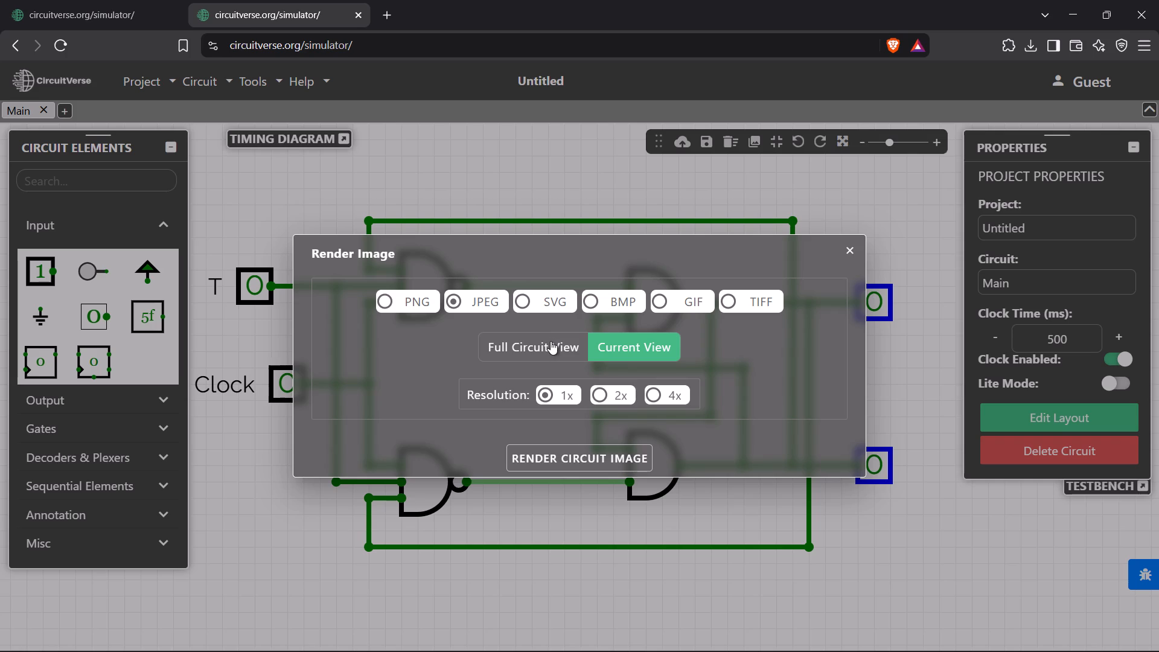
pyautogui.click(551, 341)
pyautogui.click(563, 466)
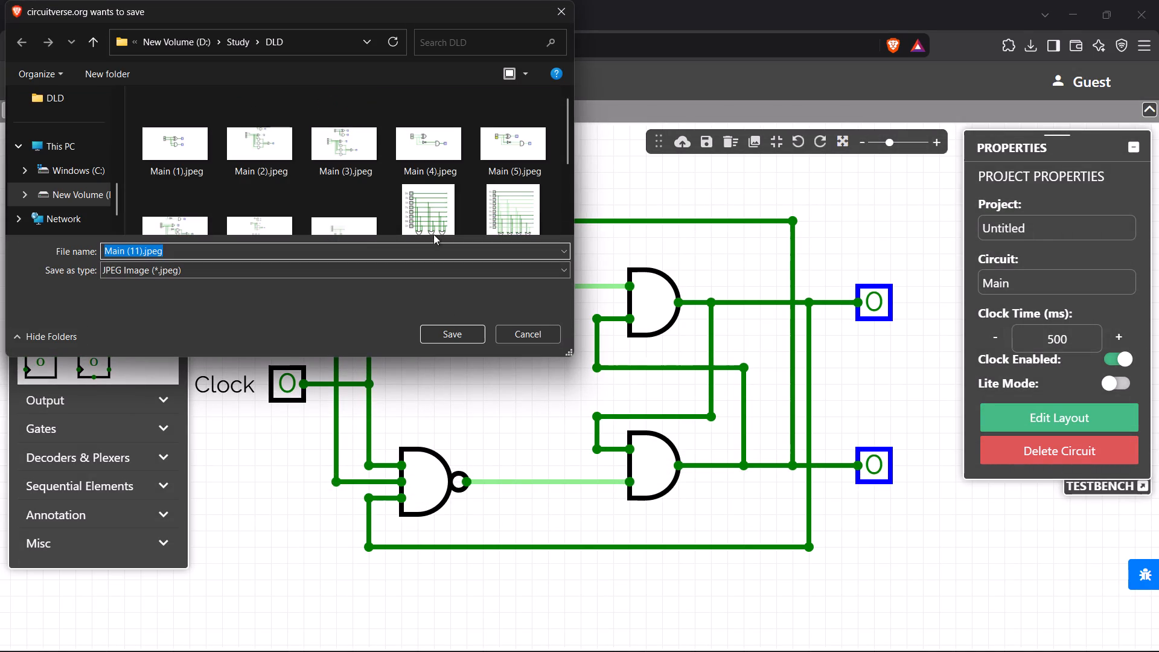
# Save the rendered T flip-flop image in the DLD folder as Main (14).jpeg.
pyautogui.click(138, 249)
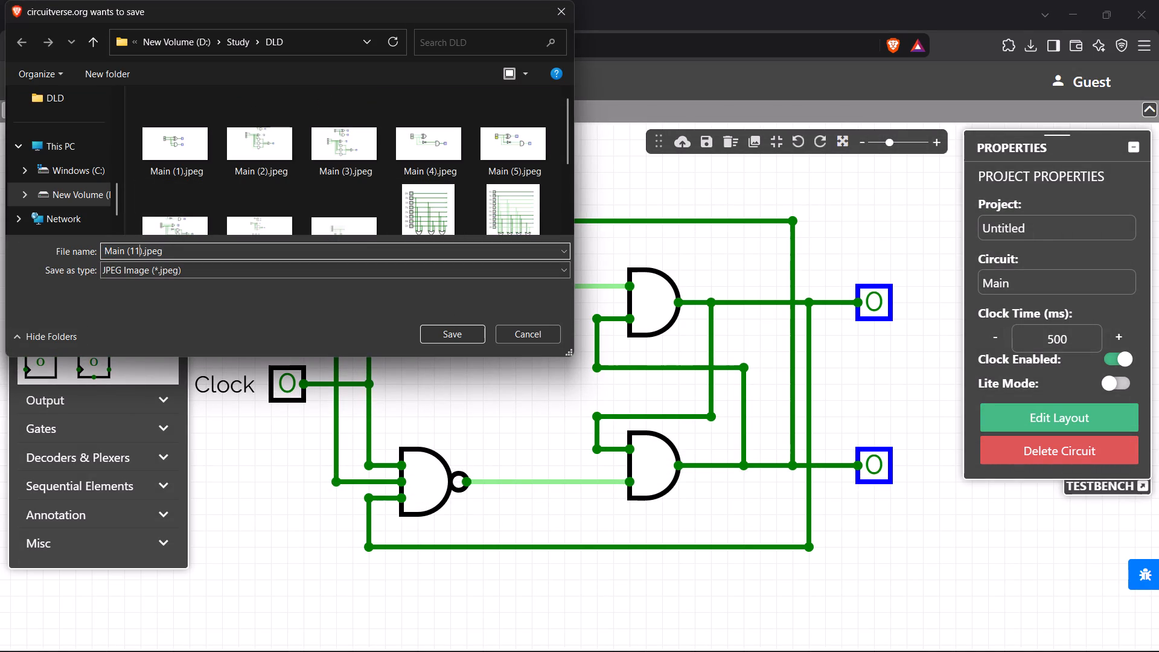
pyautogui.press('BackSpace')
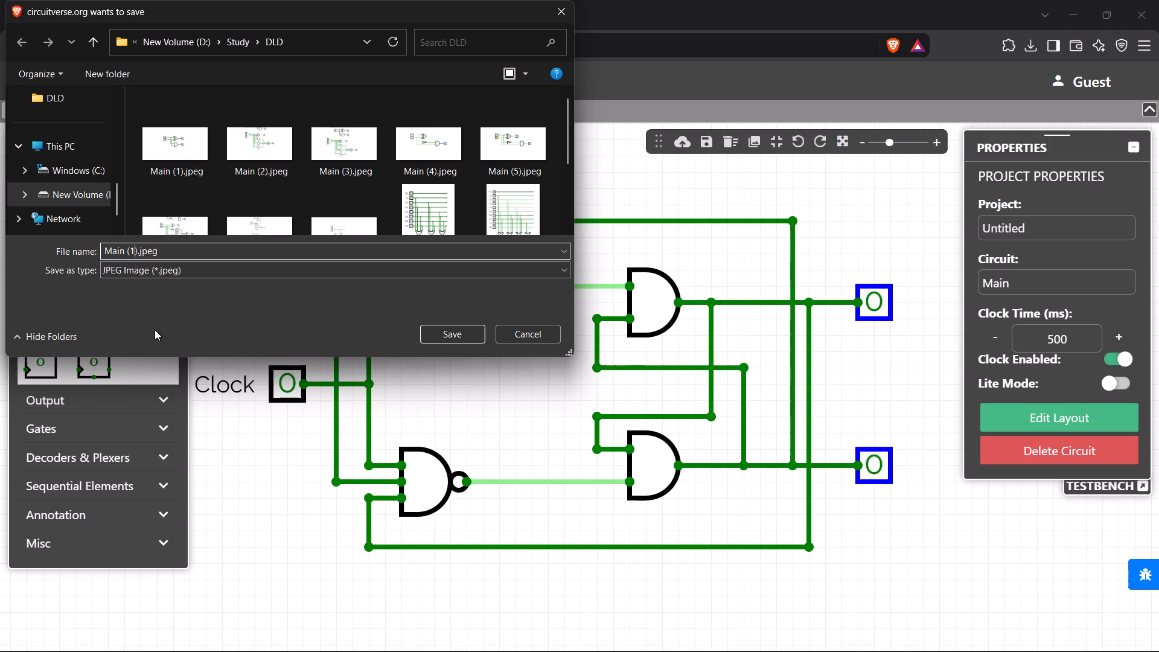
pyautogui.press('3')
pyautogui.scroll(-4, 346, 182)
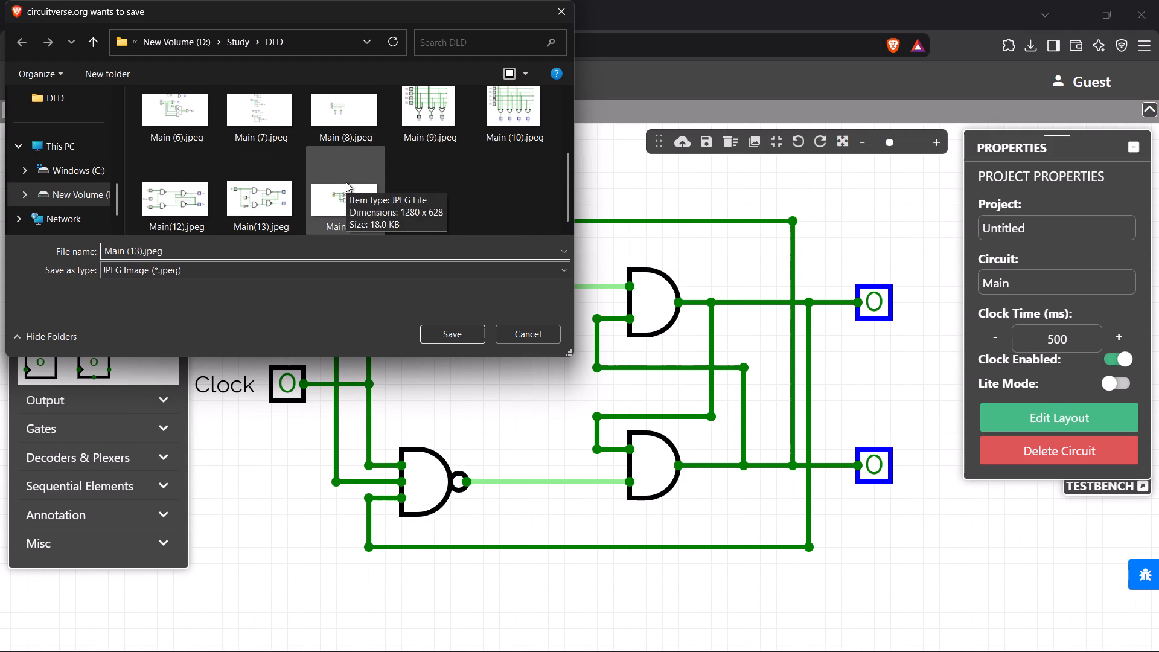
pyautogui.press('BackSpace')
pyautogui.press('4')
pyautogui.press('Return')
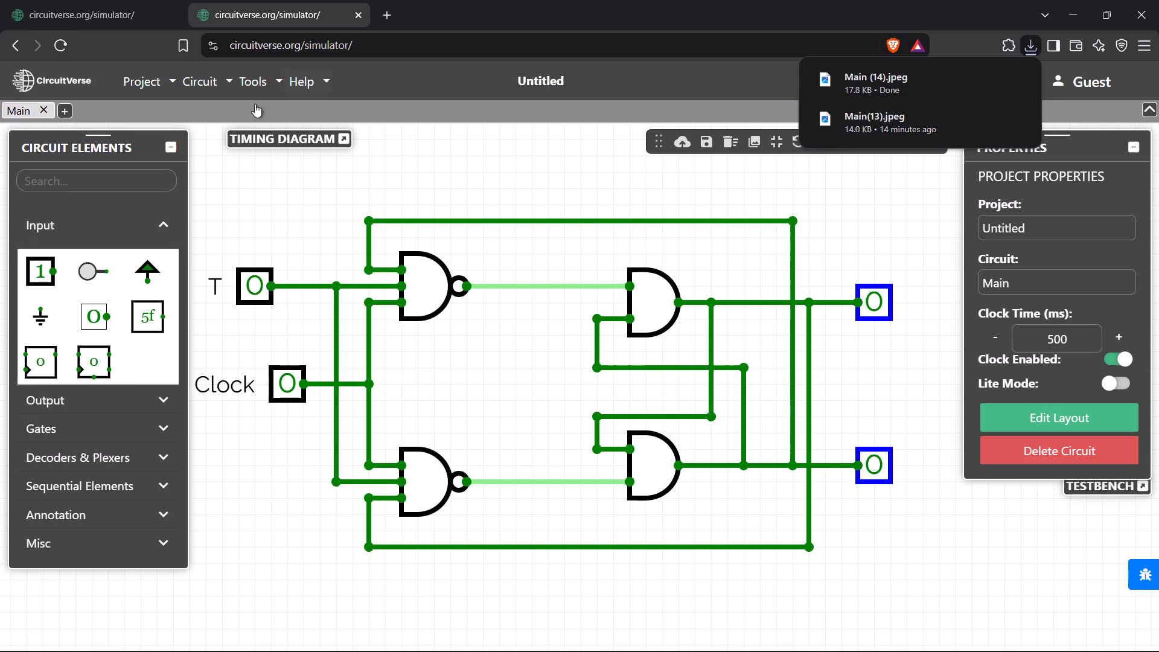
# Preview the Night Sky and High Contrast themes for the simulator, and apply Night Sky.
pyautogui.click(260, 73)
pyautogui.click(288, 202)
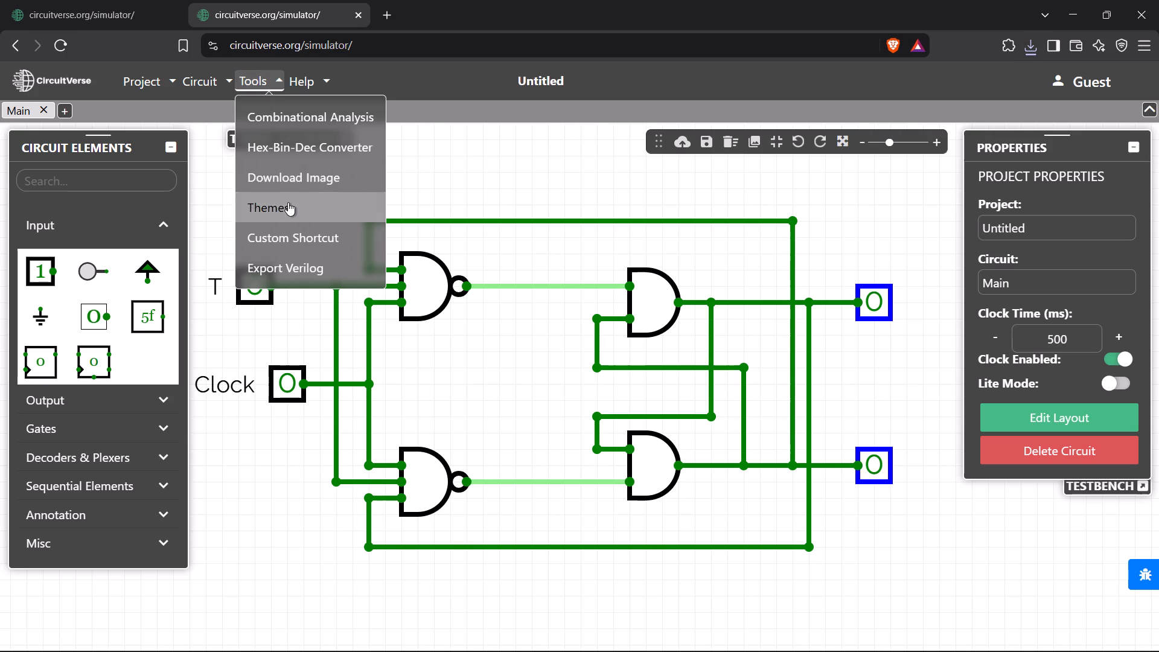
pyautogui.click(574, 288)
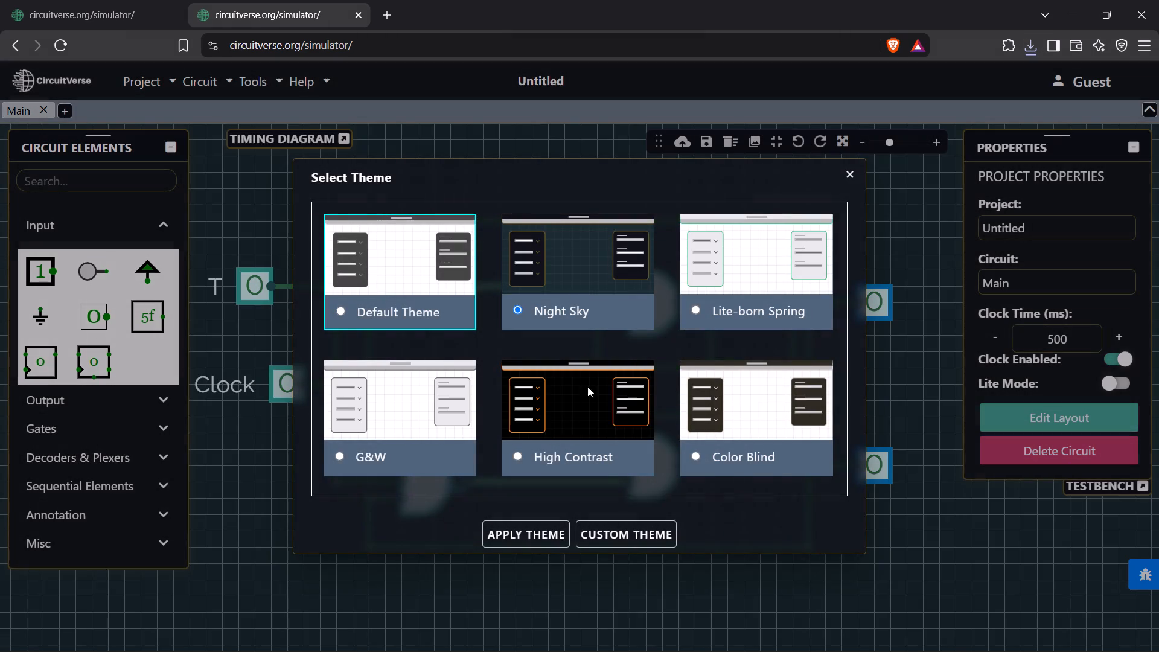
pyautogui.click(583, 406)
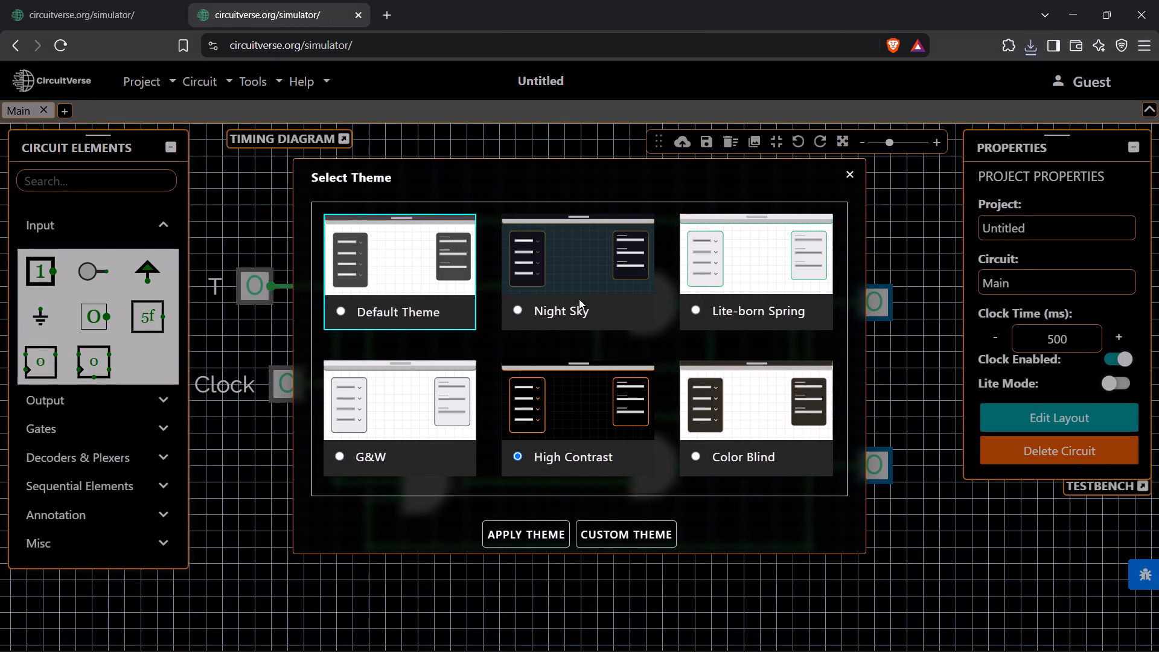
pyautogui.click(580, 272)
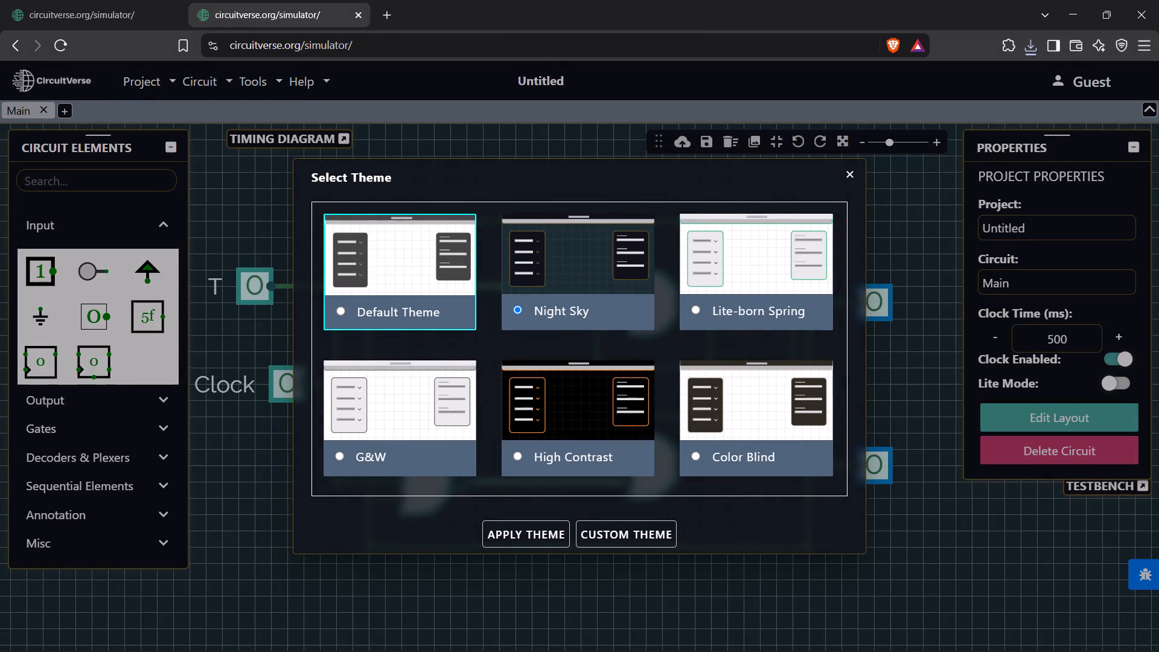
pyautogui.click(525, 528)
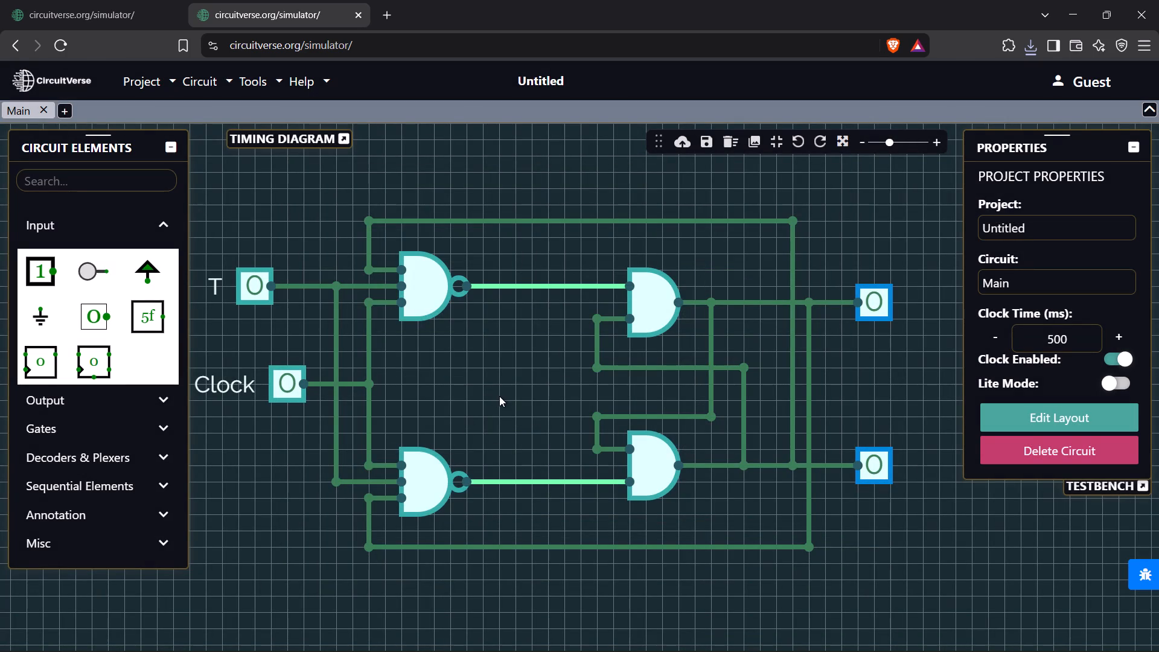
pyautogui.moveTo(499, 396); pyautogui.dragTo(509, 408)
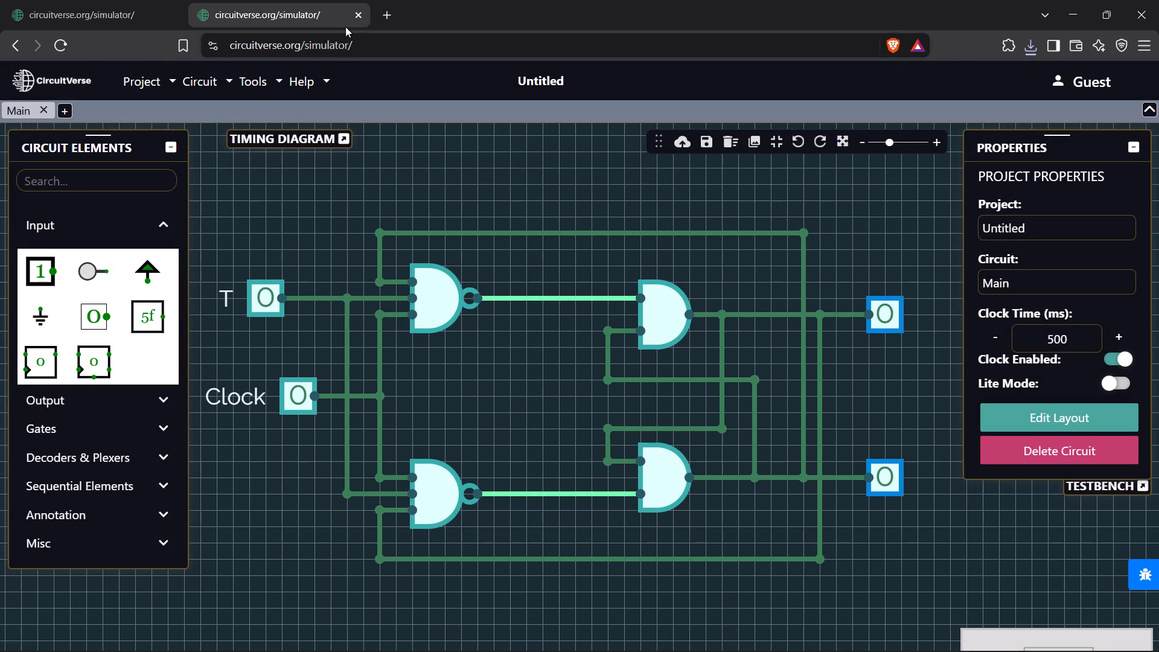
# Close the other simulator page containing the JK flip-flop circuit, leaving without saving its changes.
pyautogui.click(110, 0)
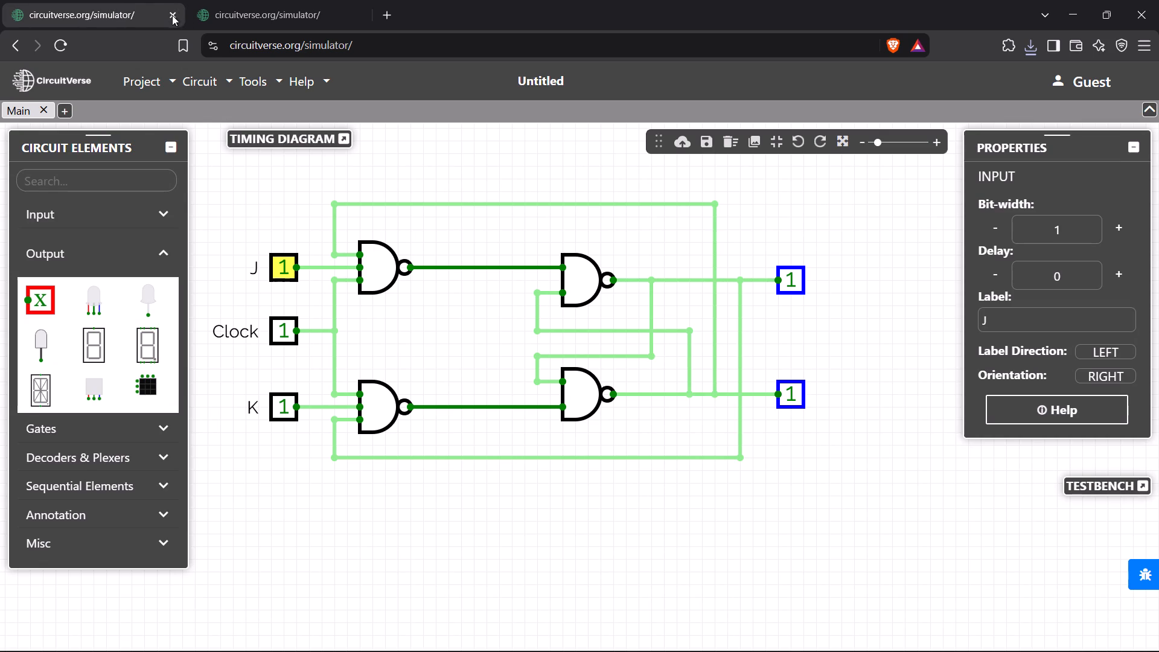
pyautogui.click(171, 14)
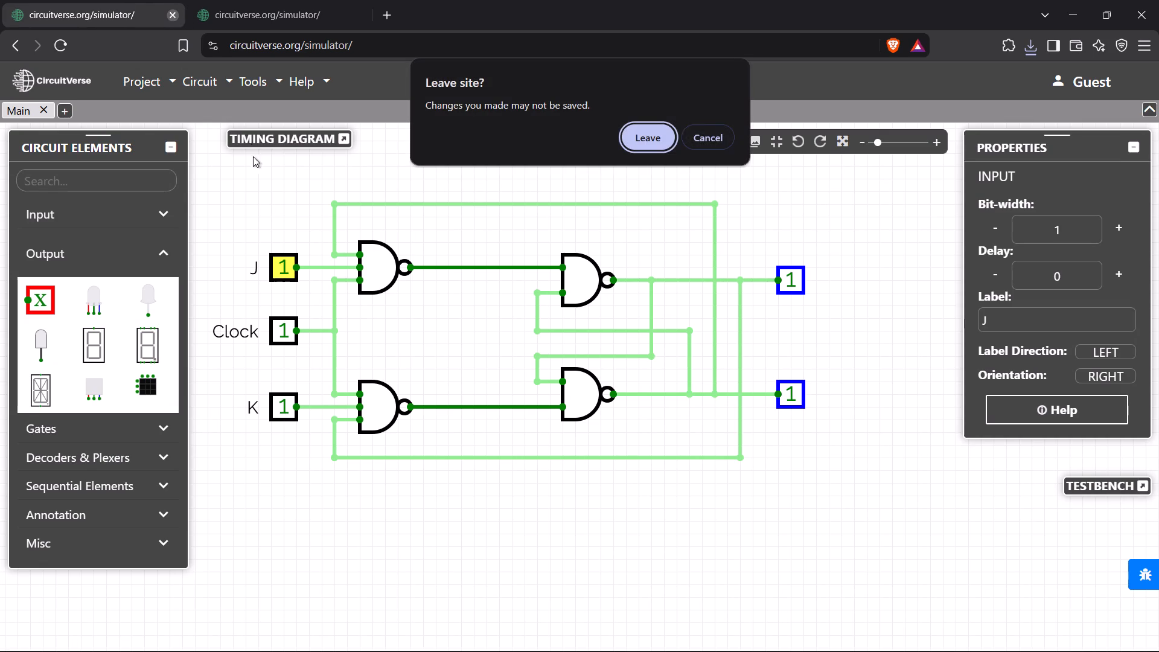
pyautogui.click(651, 141)
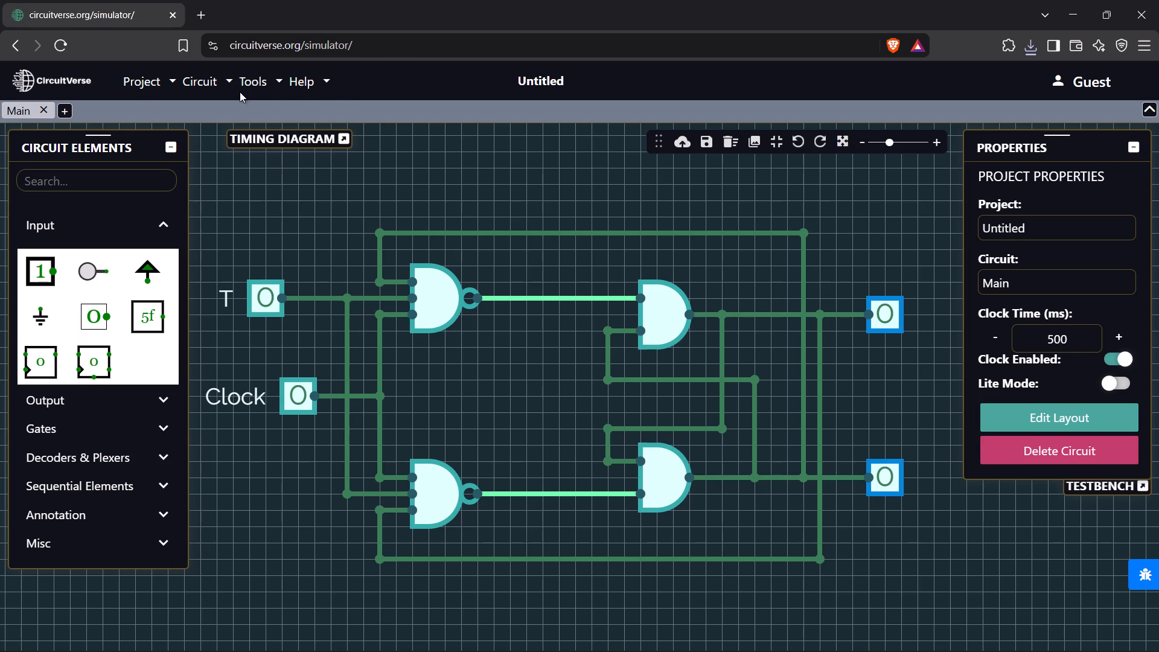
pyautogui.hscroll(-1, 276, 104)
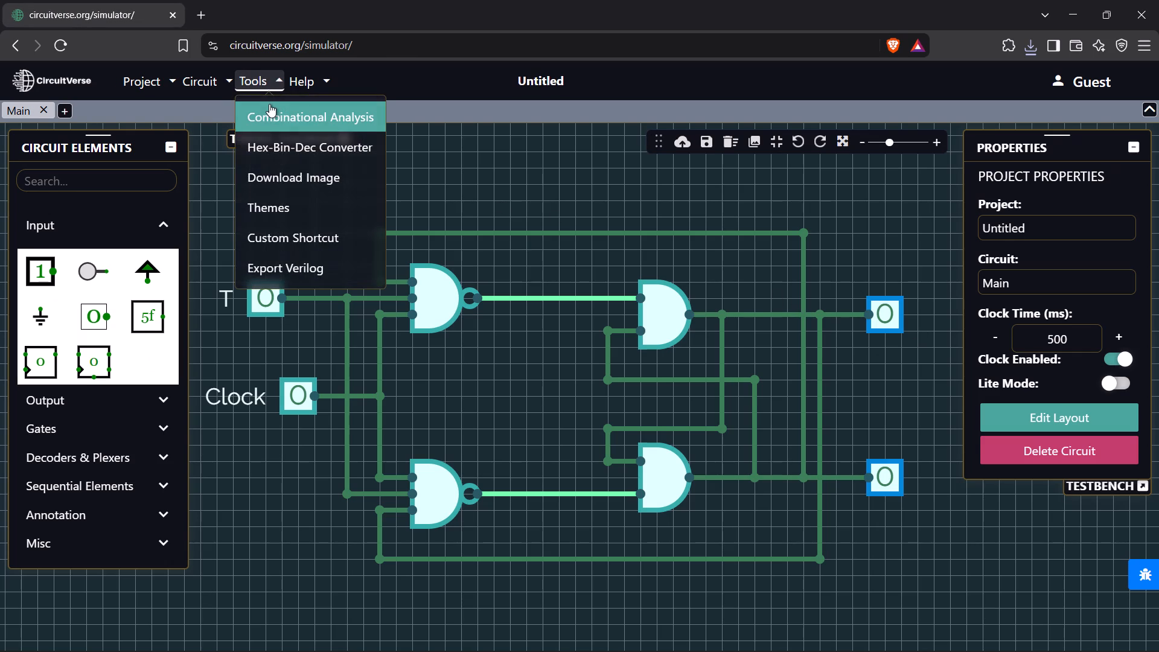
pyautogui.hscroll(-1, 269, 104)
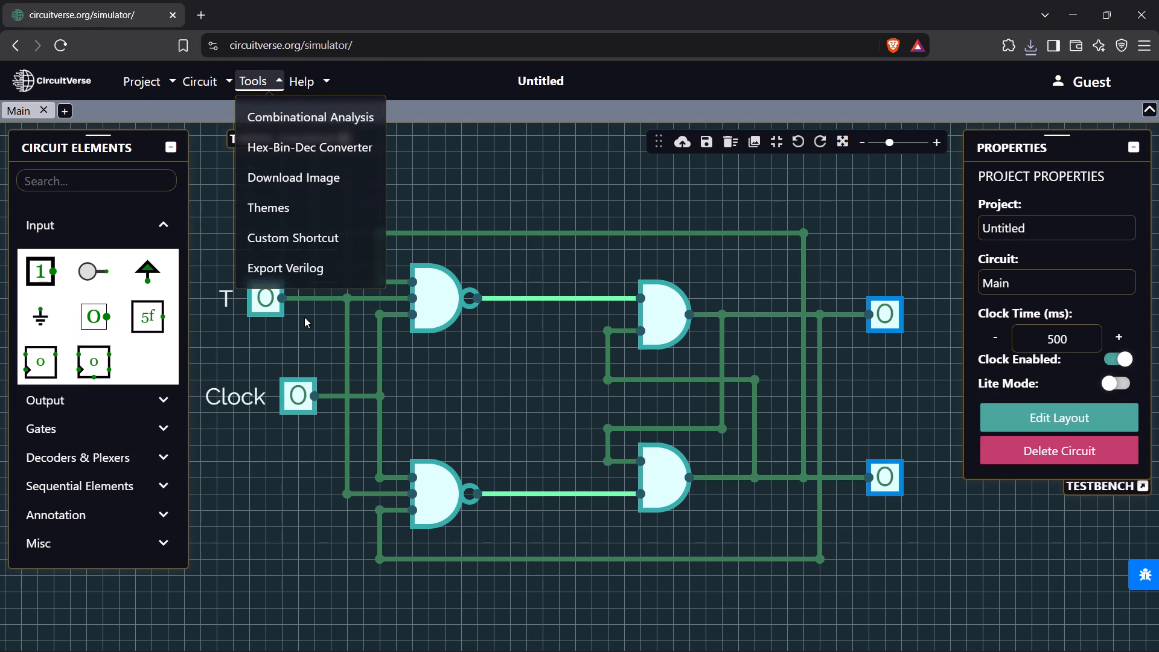